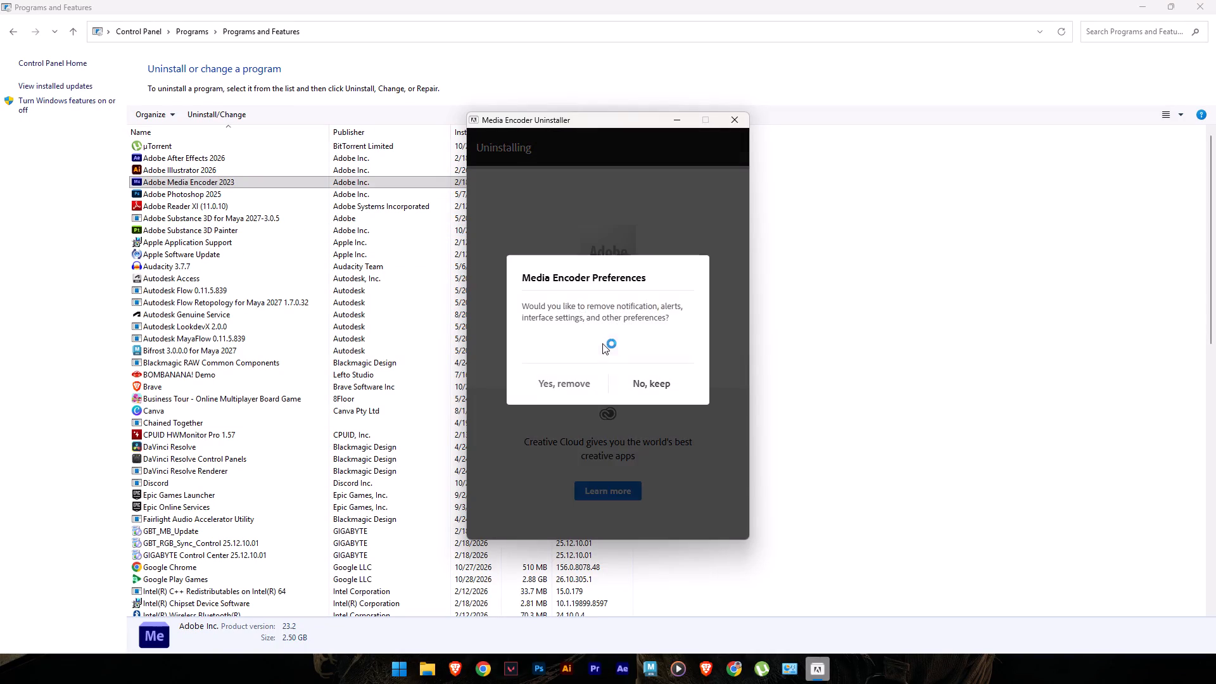
Remove the Media Encoder preferences and finish uninstalling Adobe Media Encoder 2023.
left_click(579, 384)
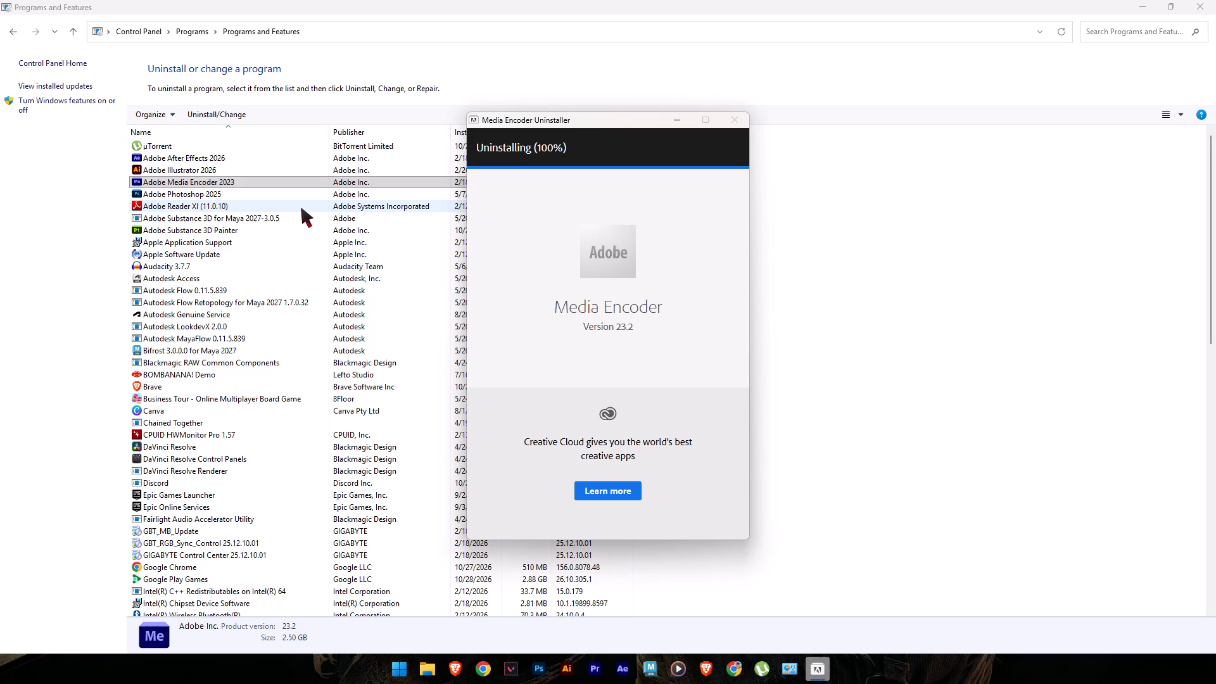
left_click(595, 381)
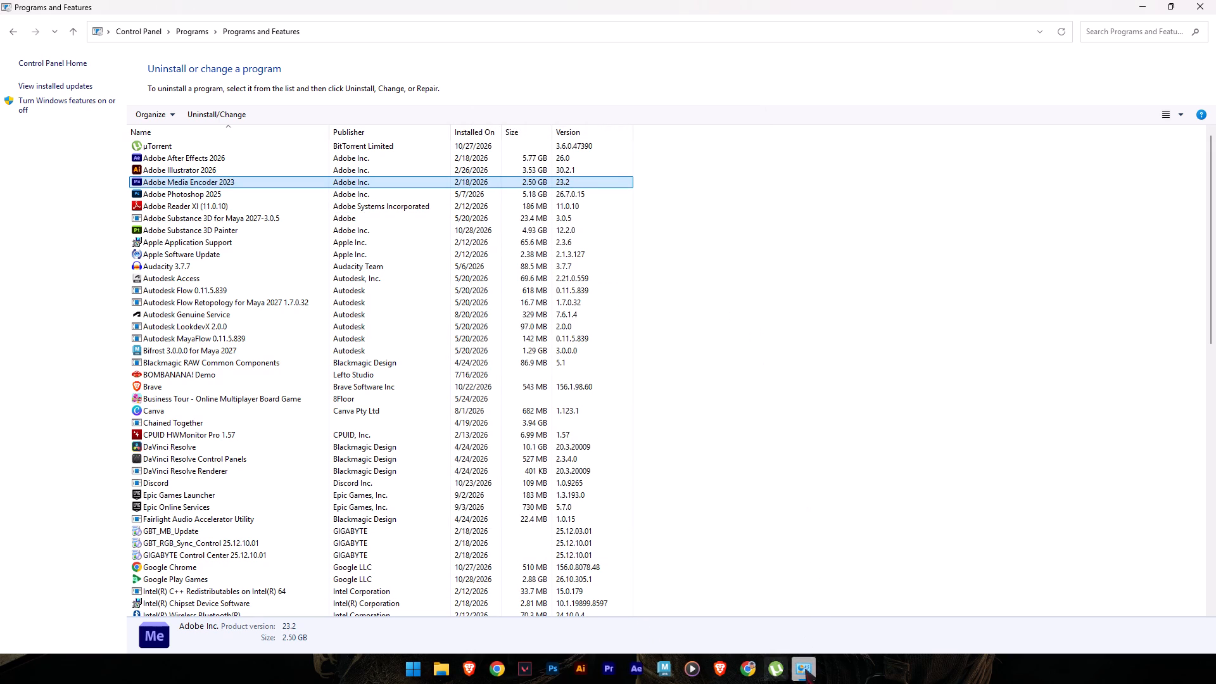
Unpin Adobe Illustrator 2026 and Adobe After Effects 2026 from the taskbar.
right_click(587, 674)
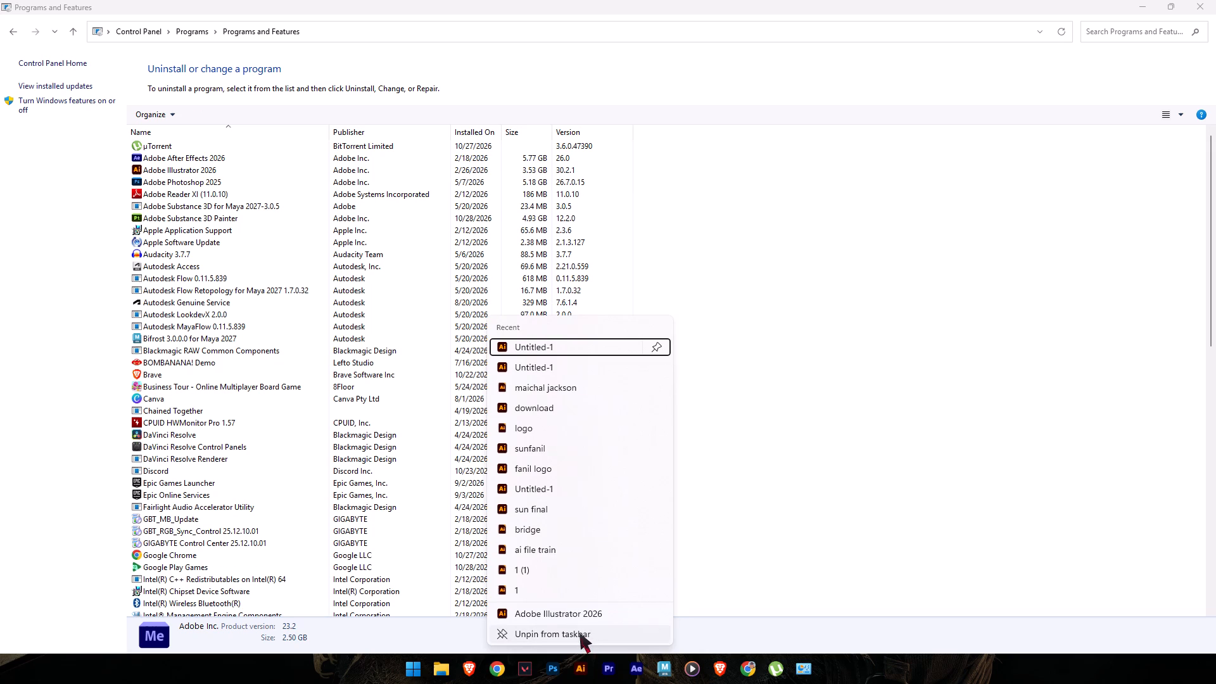
left_click(579, 633)
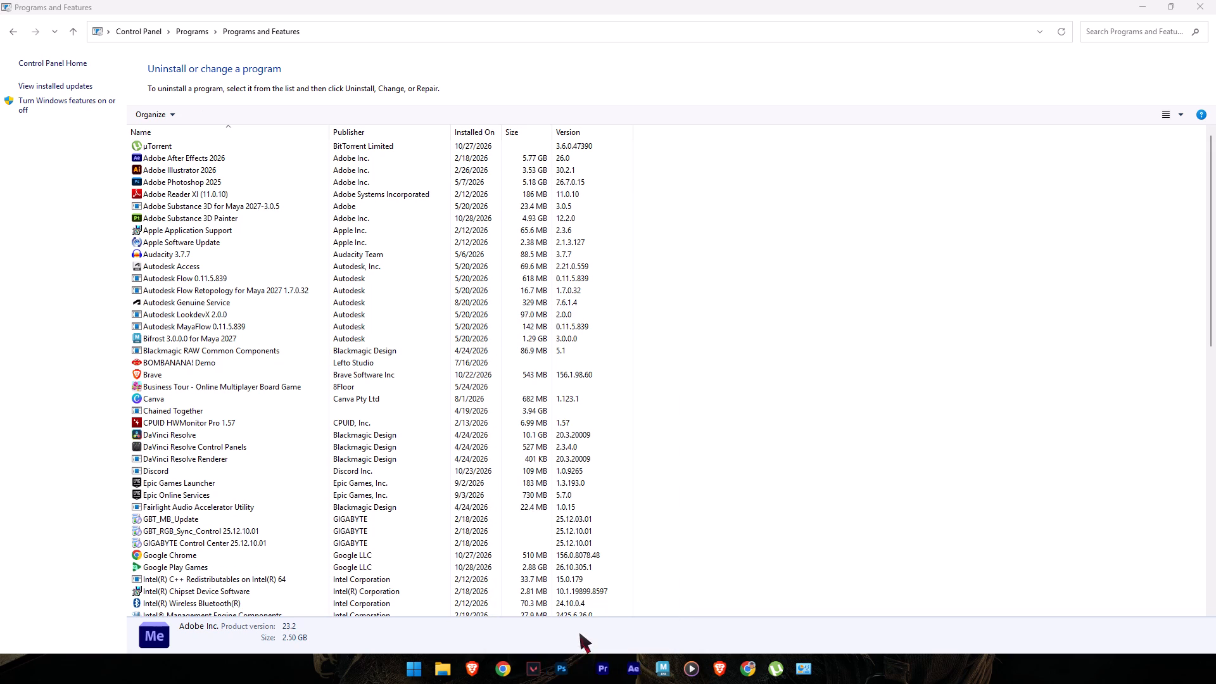
right_click(616, 668)
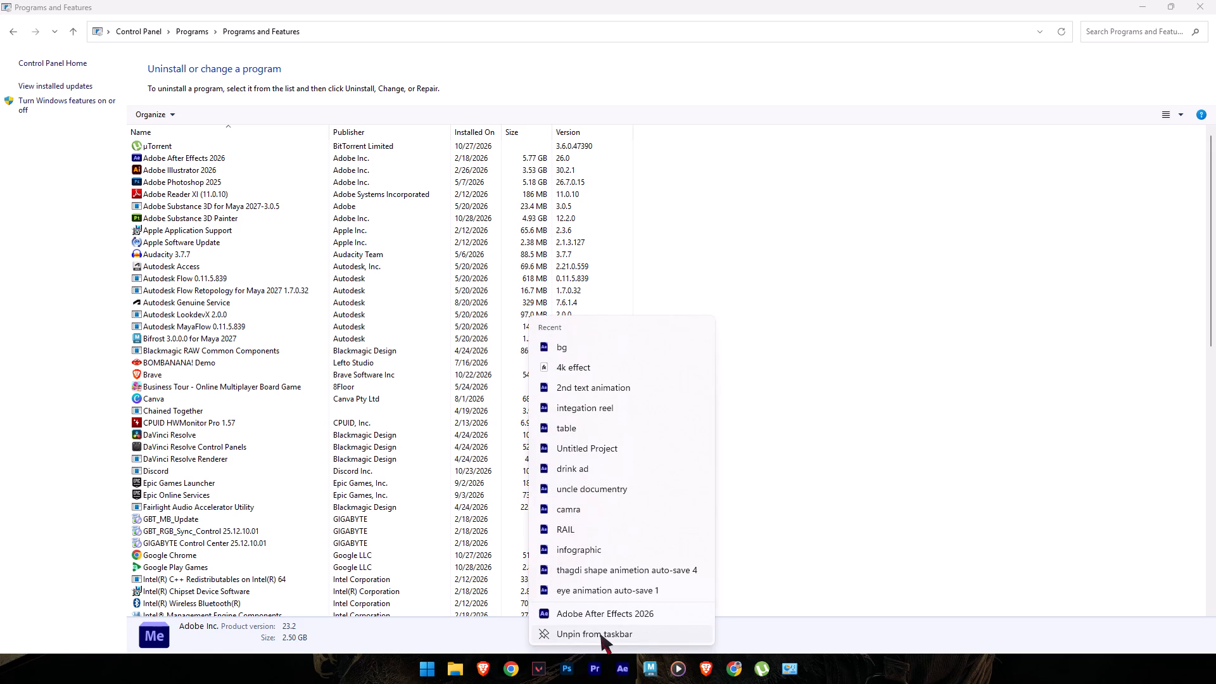
left_click(600, 635)
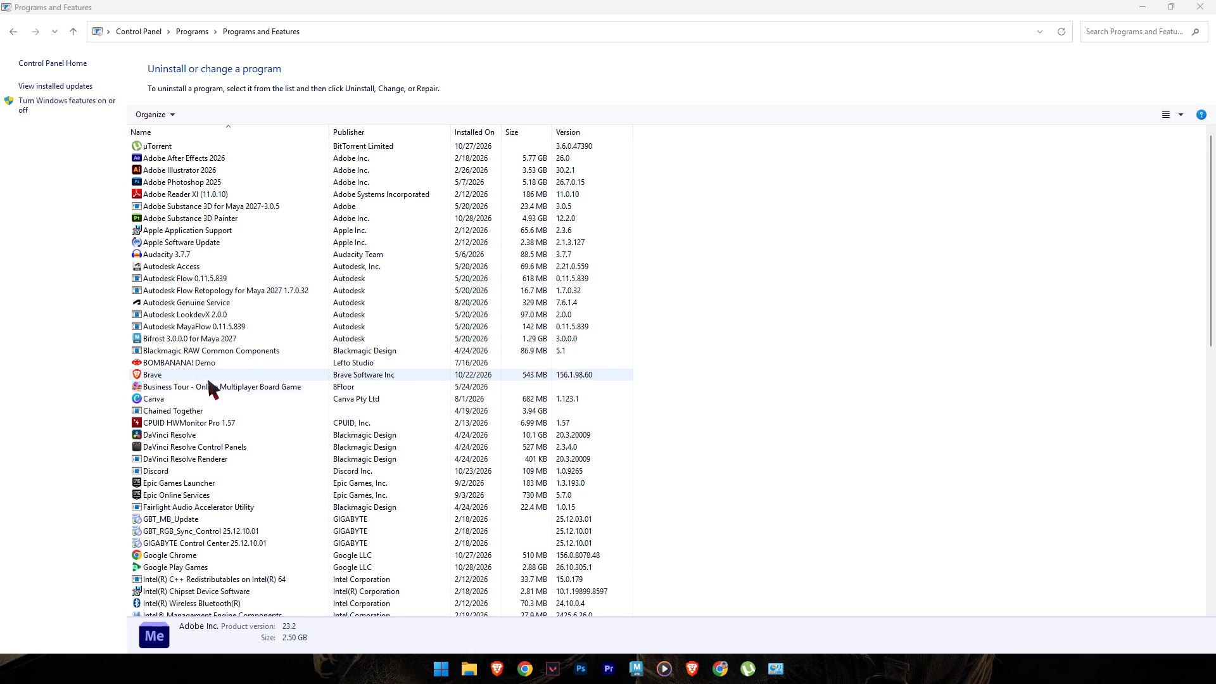
Look through the rest of the installed programs list, and close the Programs and Features window.
scroll(210, 381, "down", 1)
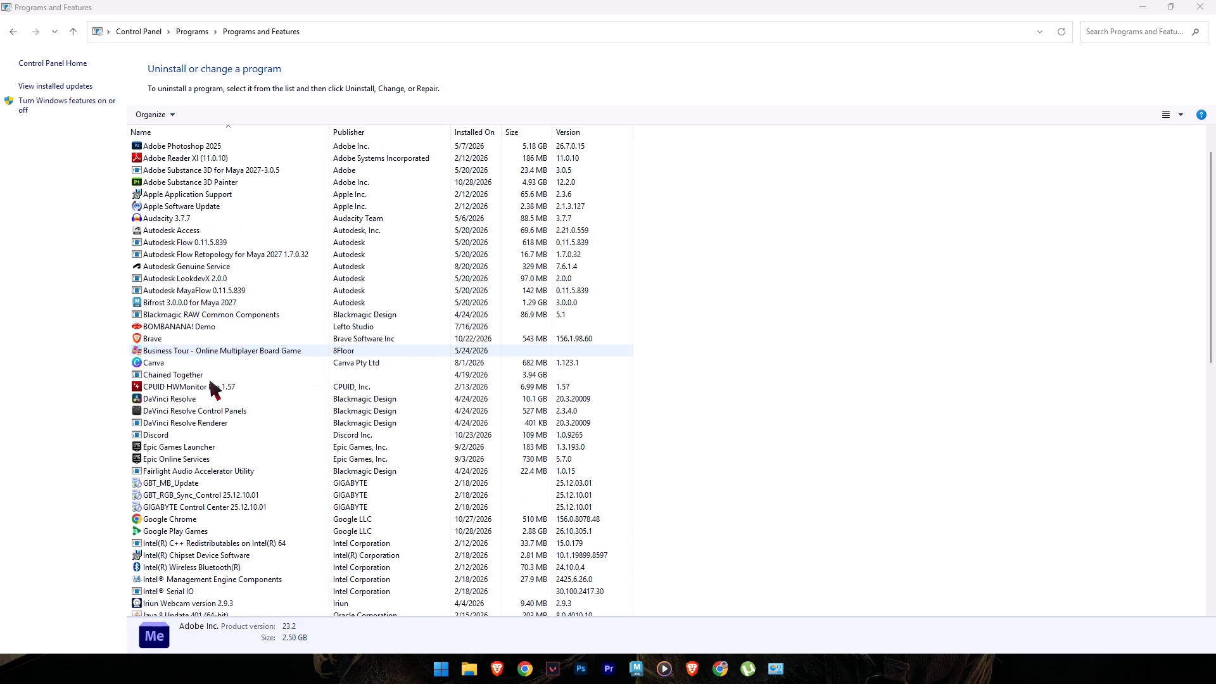
scroll(210, 381, "down", 2)
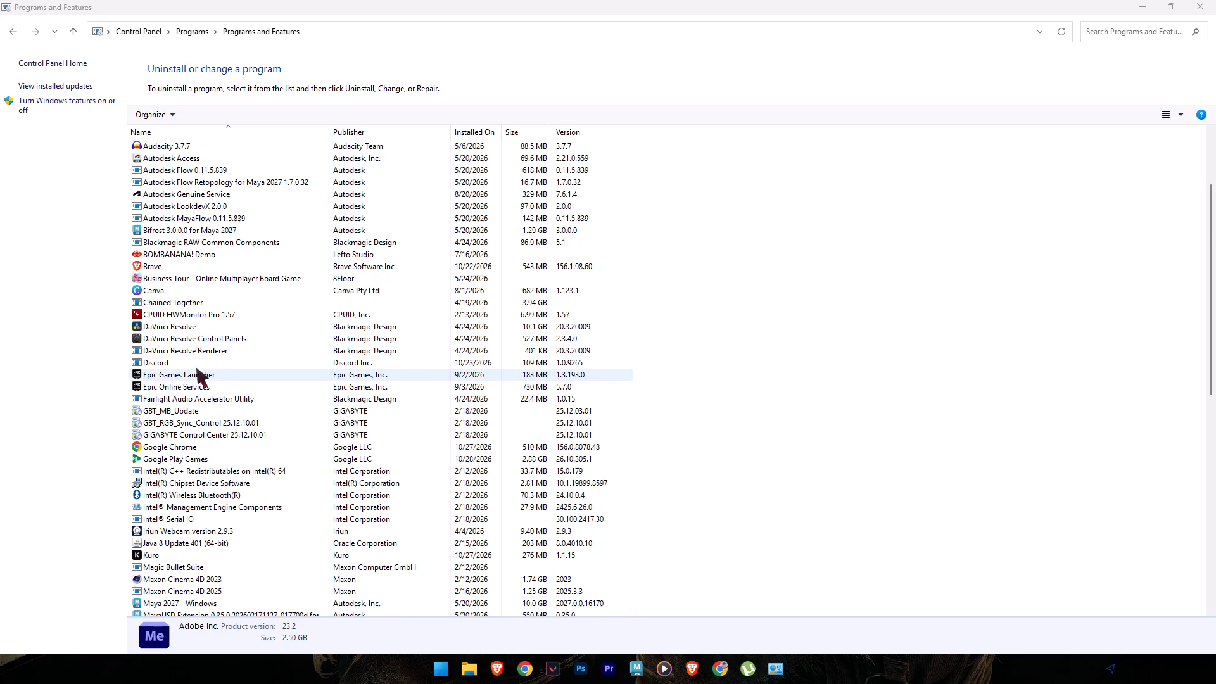
scroll(196, 368, "down", 13)
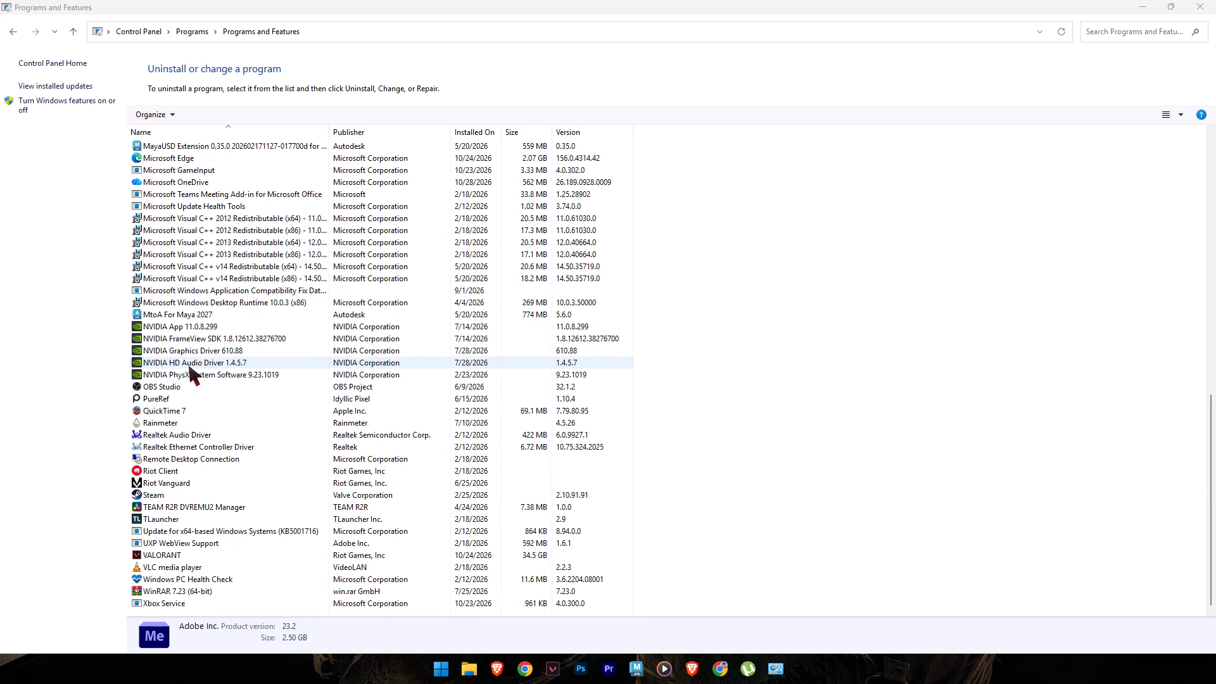
scroll(177, 420, "down", 2)
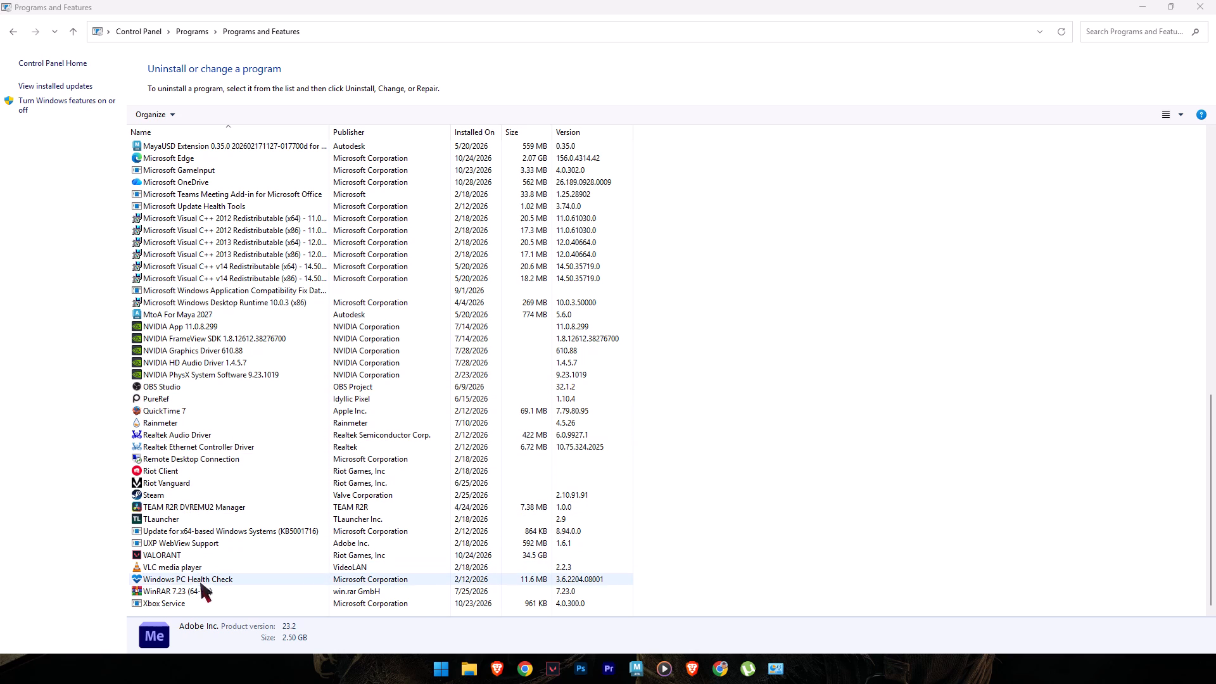
left_click(1215, 0)
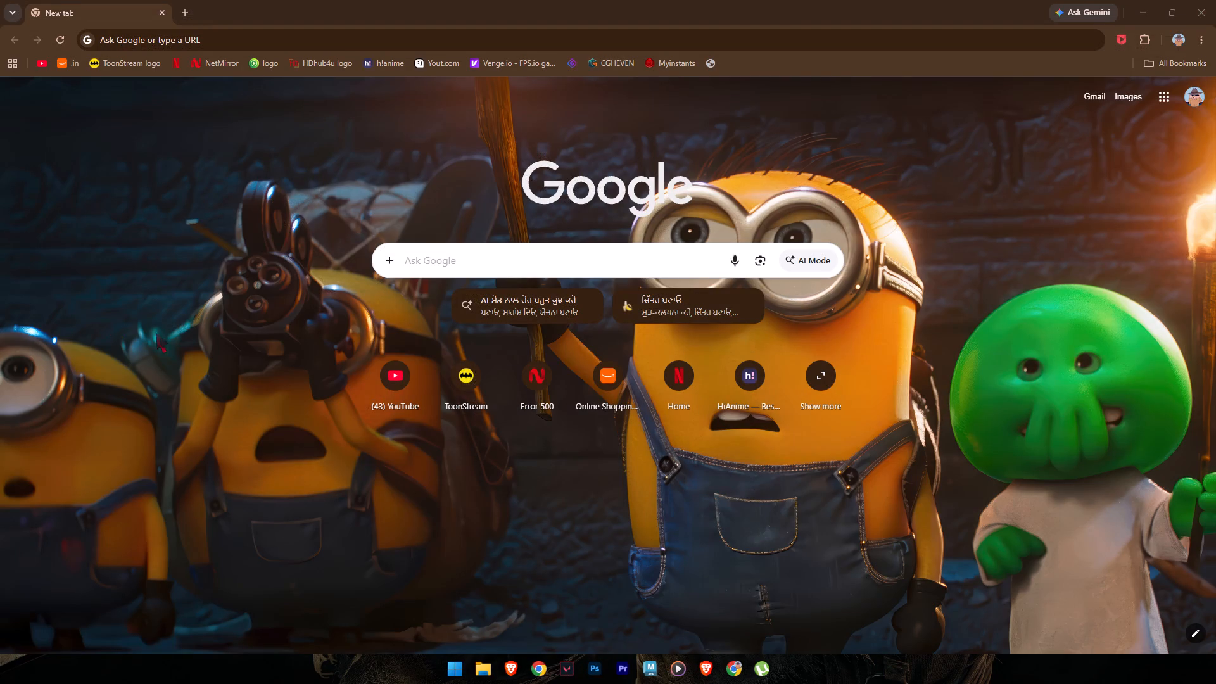
Search Google for "broken wooden plac" in Chrome.
left_click(474, 256)
type("blo")
type("ken")
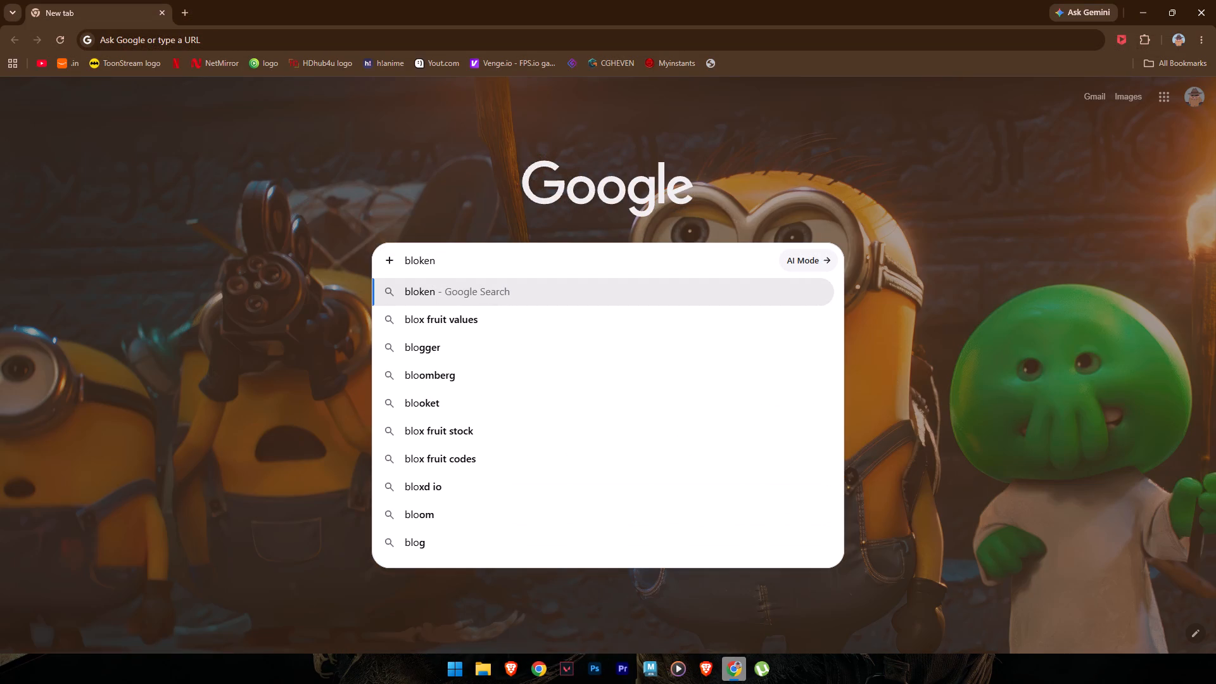
key("BackSpace")
key("BackSpace")
key("BackSpace")
key("BackSpace")
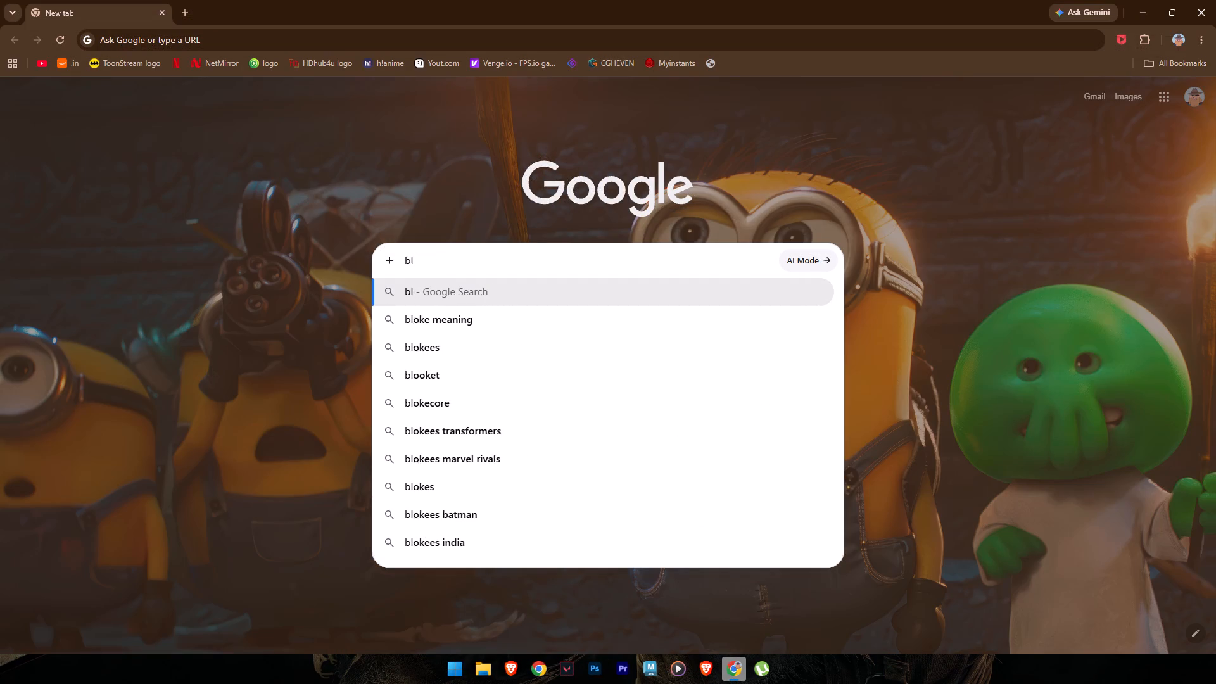
key("BackSpace")
key("e")
key("BackSpace")
type("roken")
key("space")
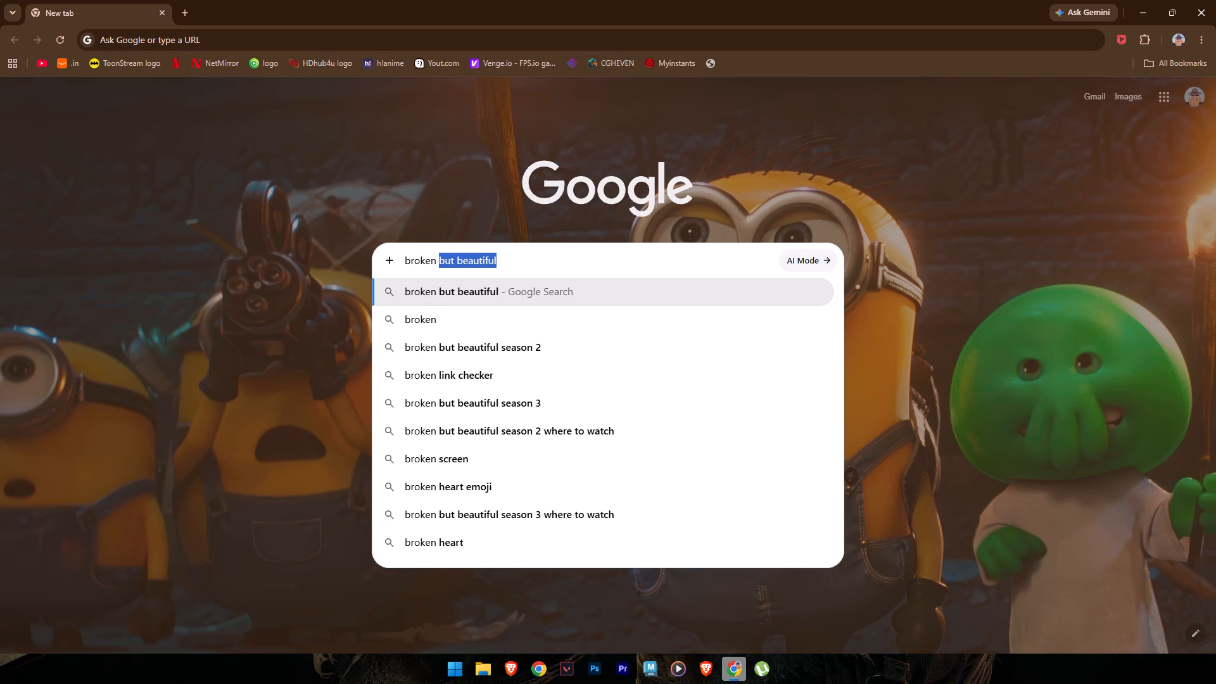
type("woo")
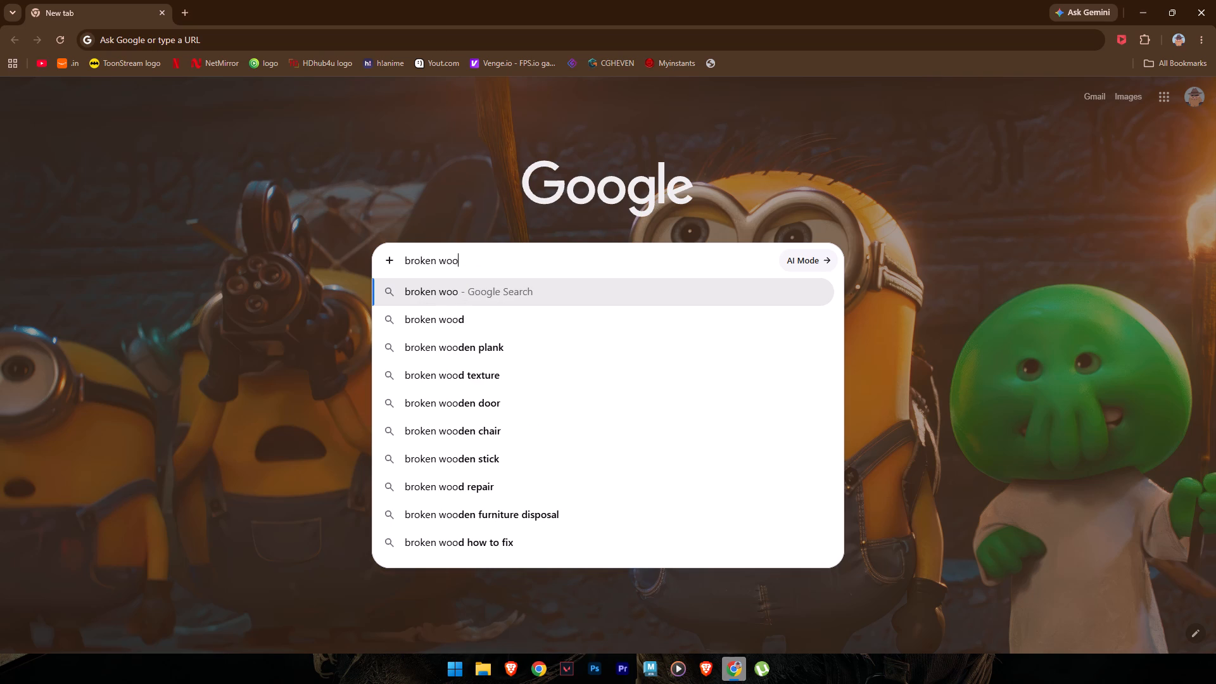
type("den plac")
key("Return")
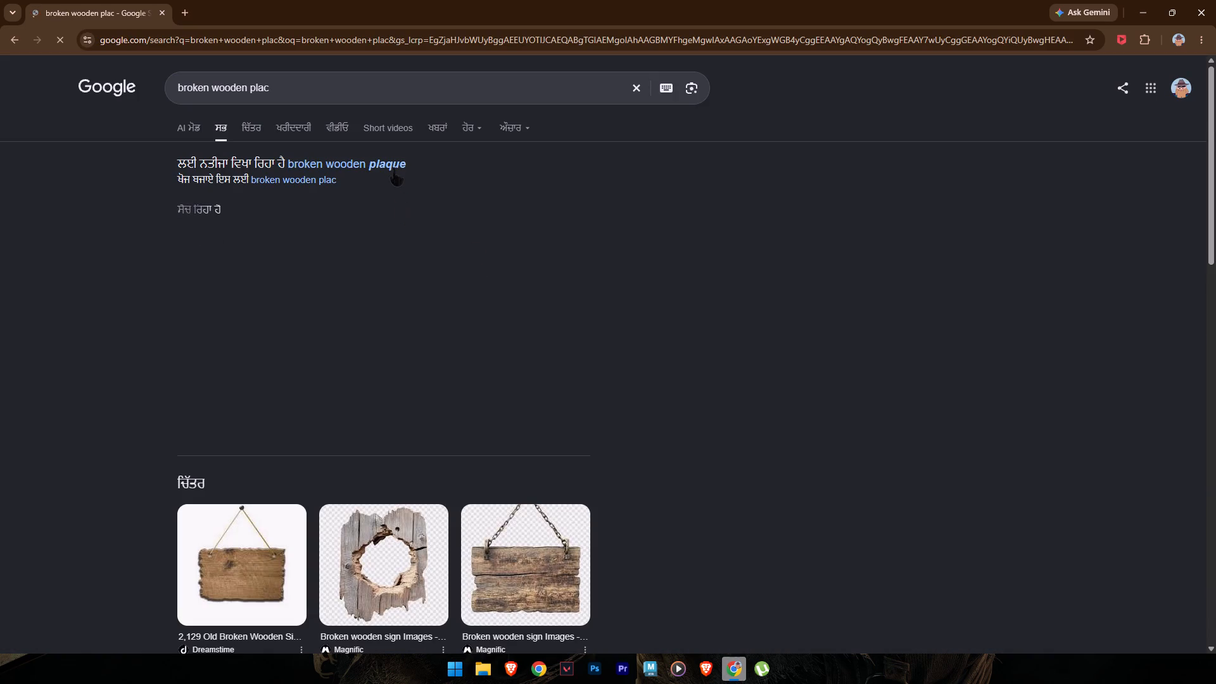
Correct the search to "broken wooden plank" and show its image results.
left_click(291, 94)
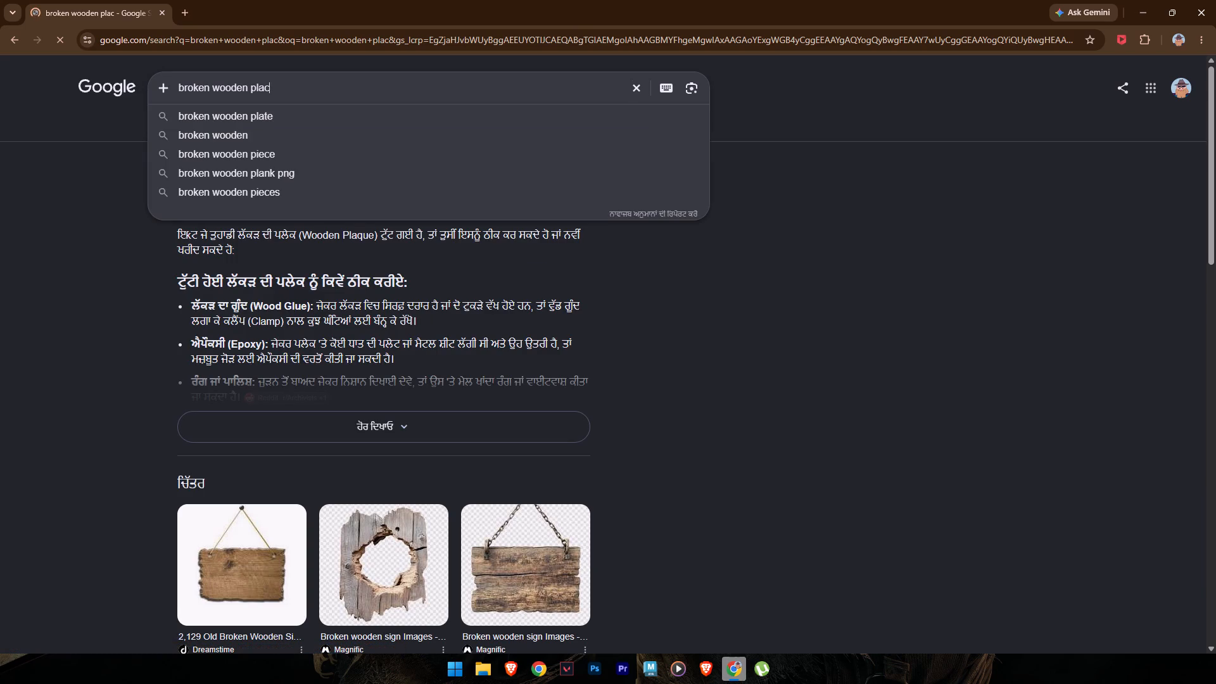
key("BackSpace")
type("nc")
key("Return")
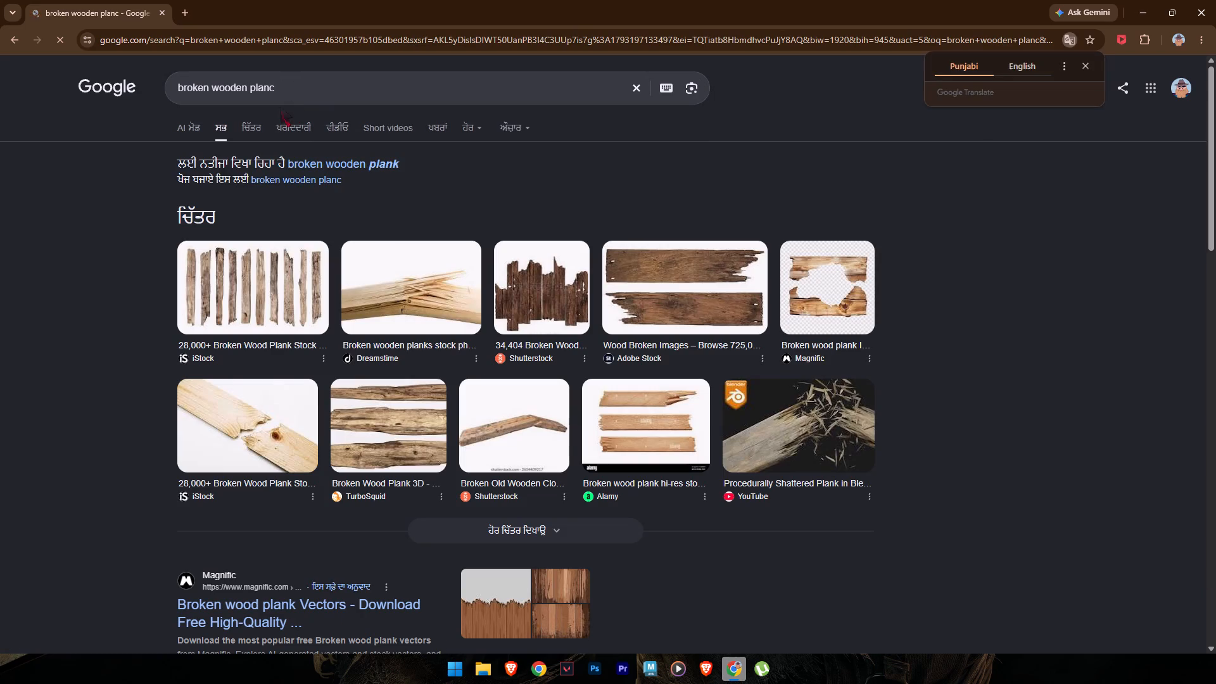
left_click(370, 163)
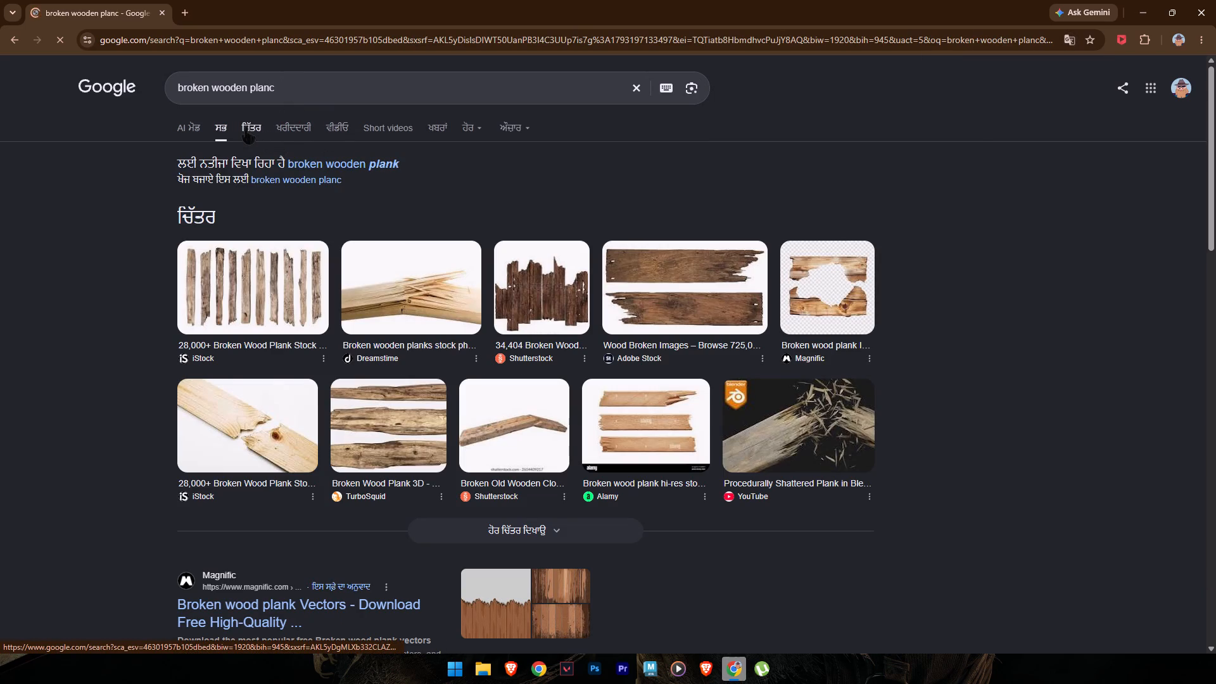
left_click(379, 165)
left_click(246, 124)
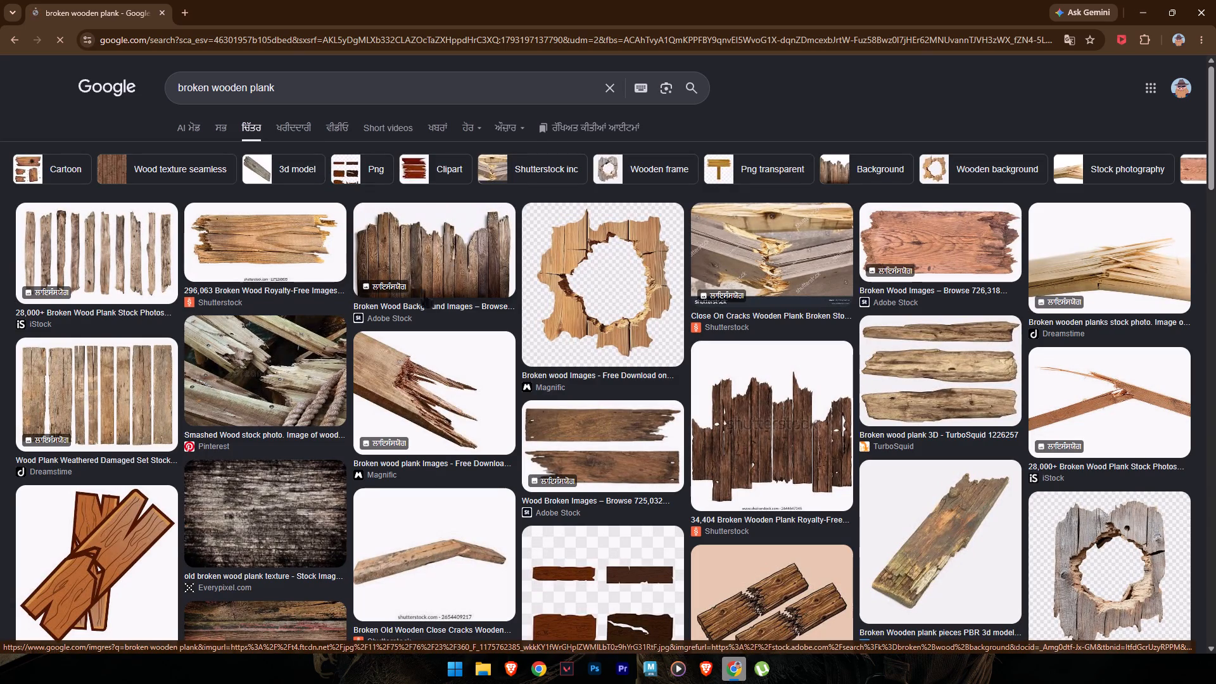
Browse the broken plank images and refine the image search to "broken wooden plank teaxture".
scroll(395, 294, "down", 6)
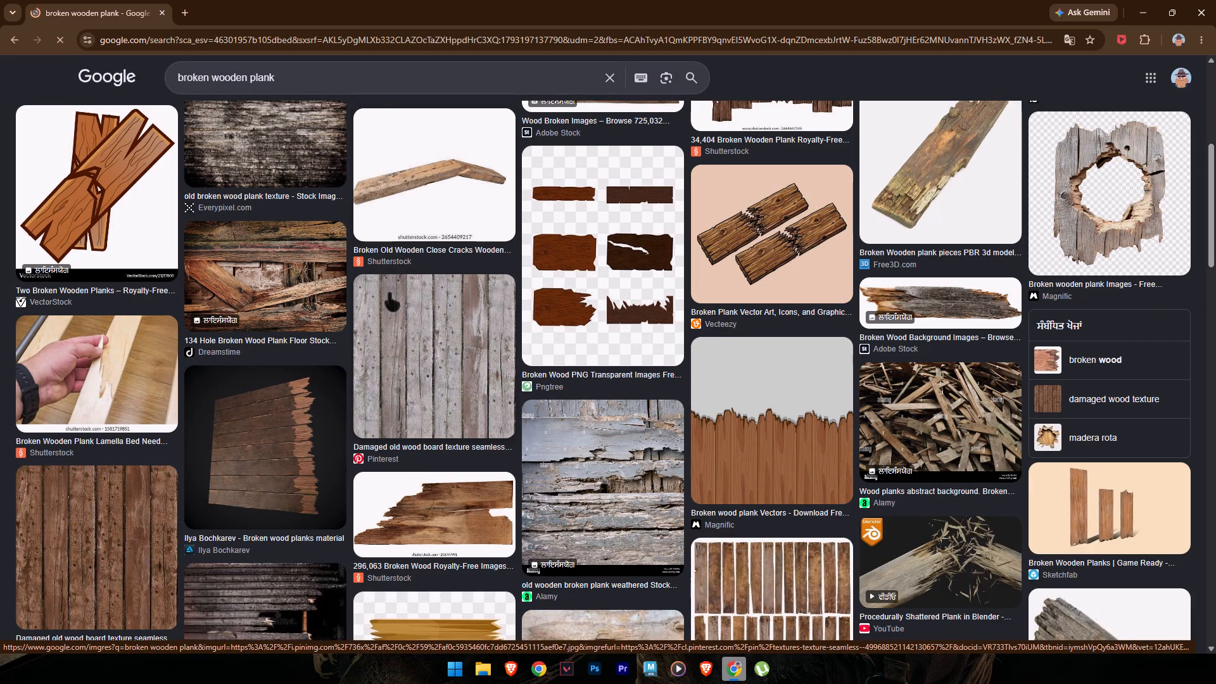
scroll(386, 287, "down", 4)
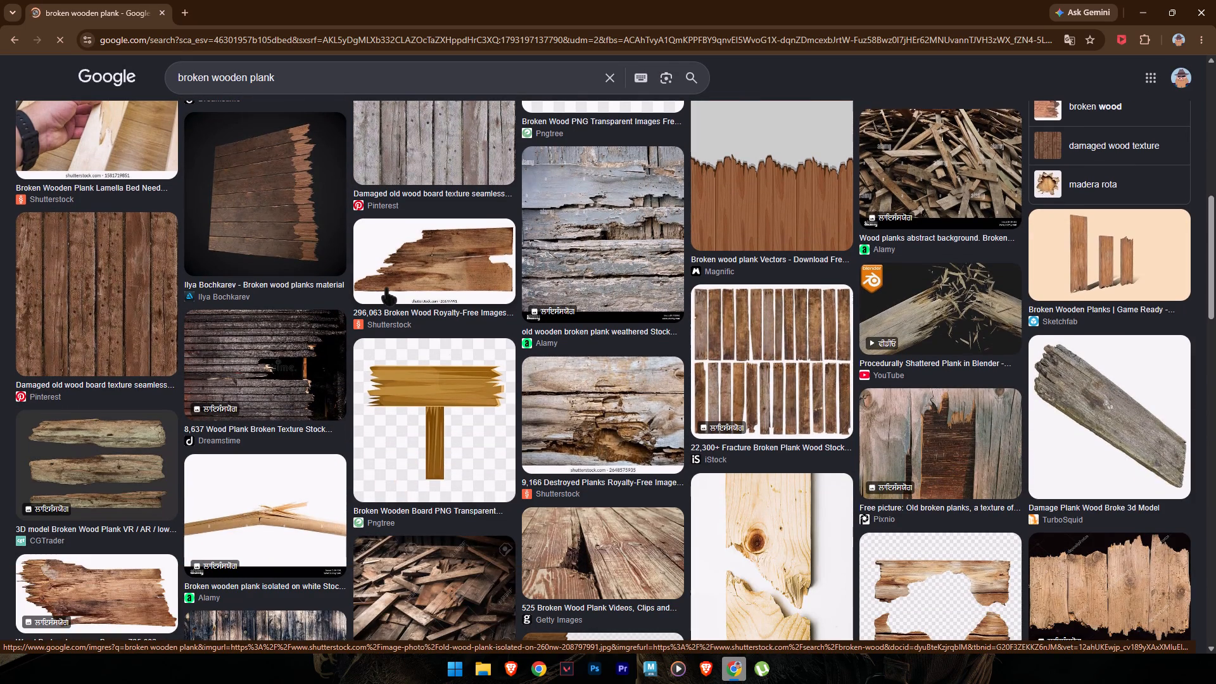
scroll(459, 297, "down", 5)
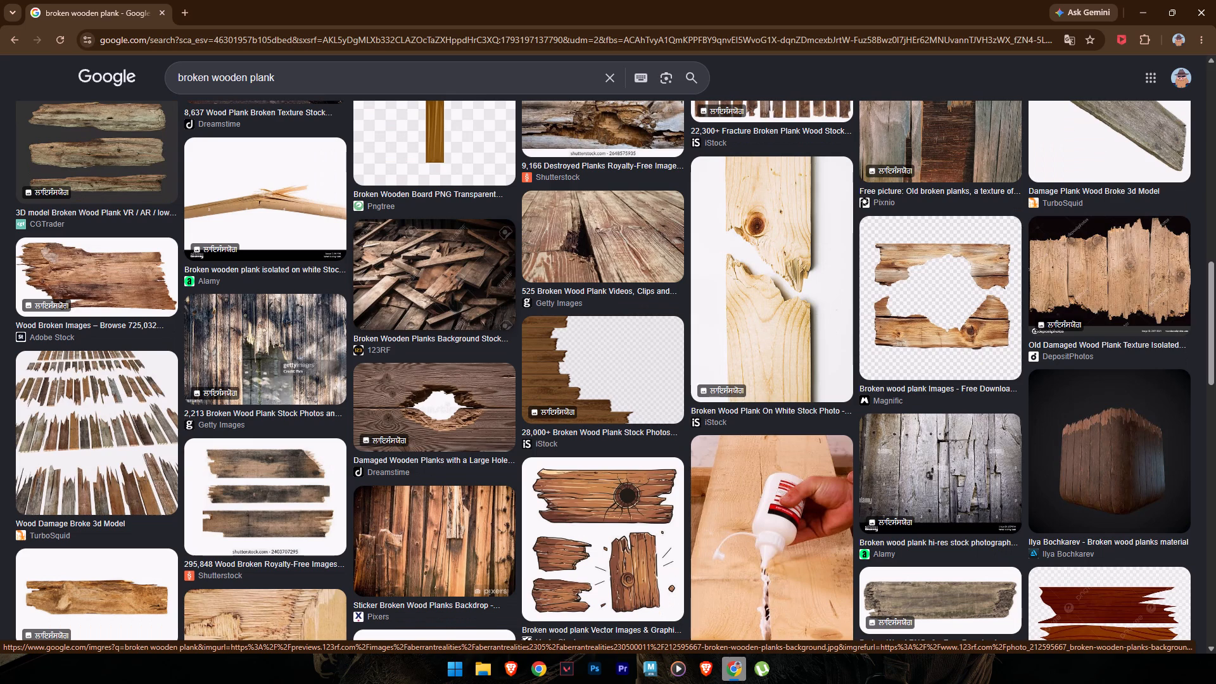
scroll(452, 292, "down", 6)
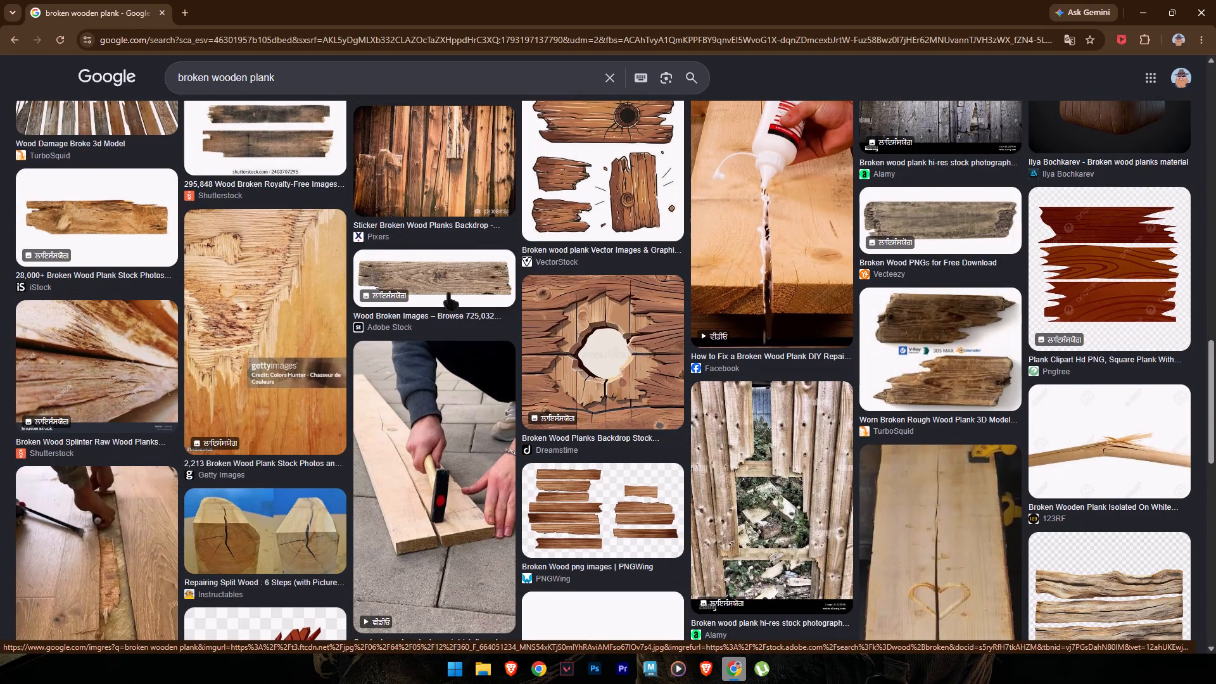
scroll(607, 348, "down", 7)
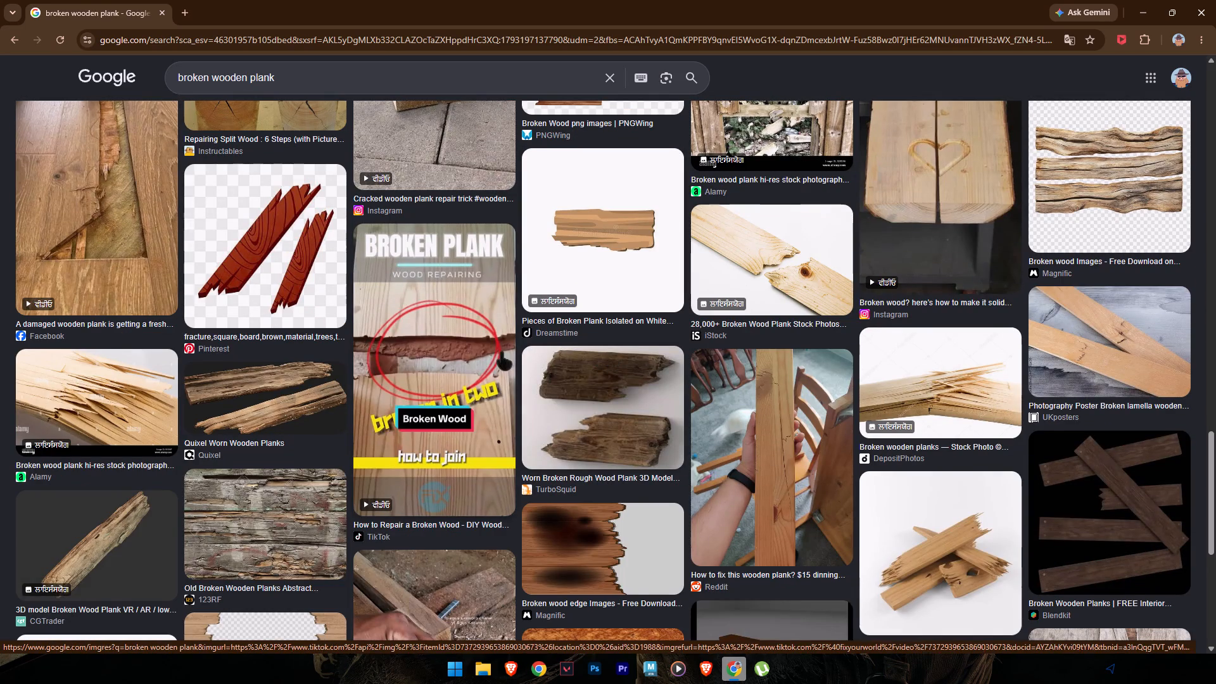
scroll(501, 351, "up", 20)
scroll(501, 351, "up", 7)
left_click(322, 83)
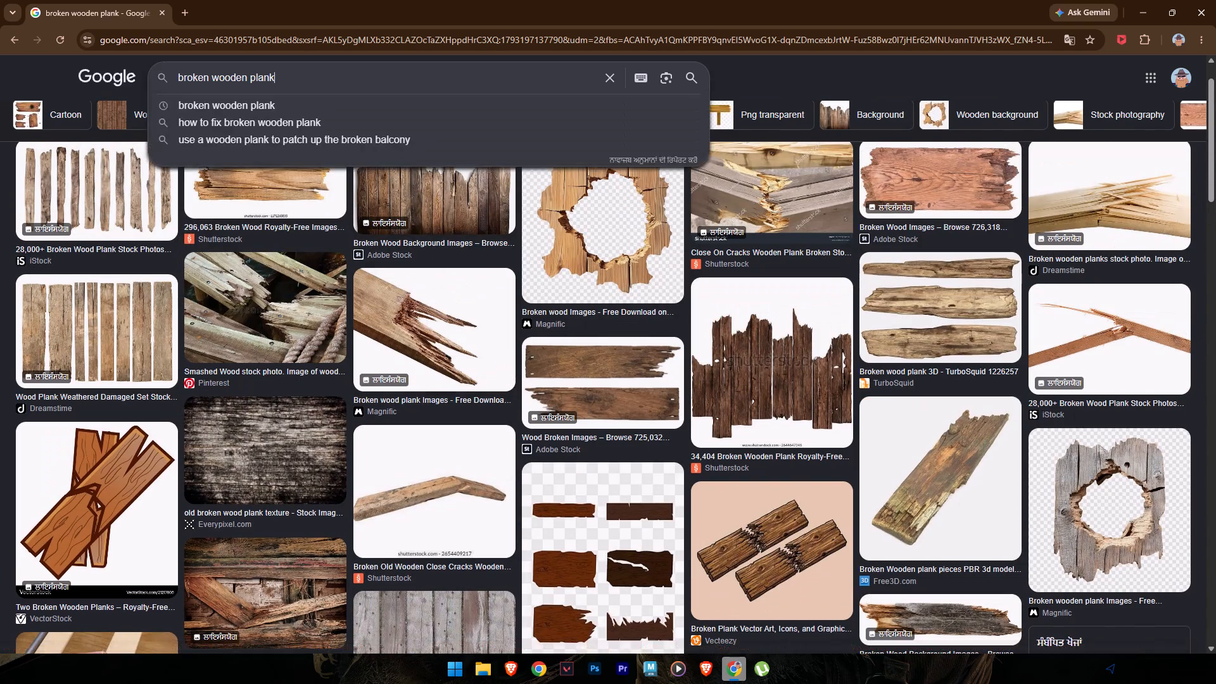
key("space")
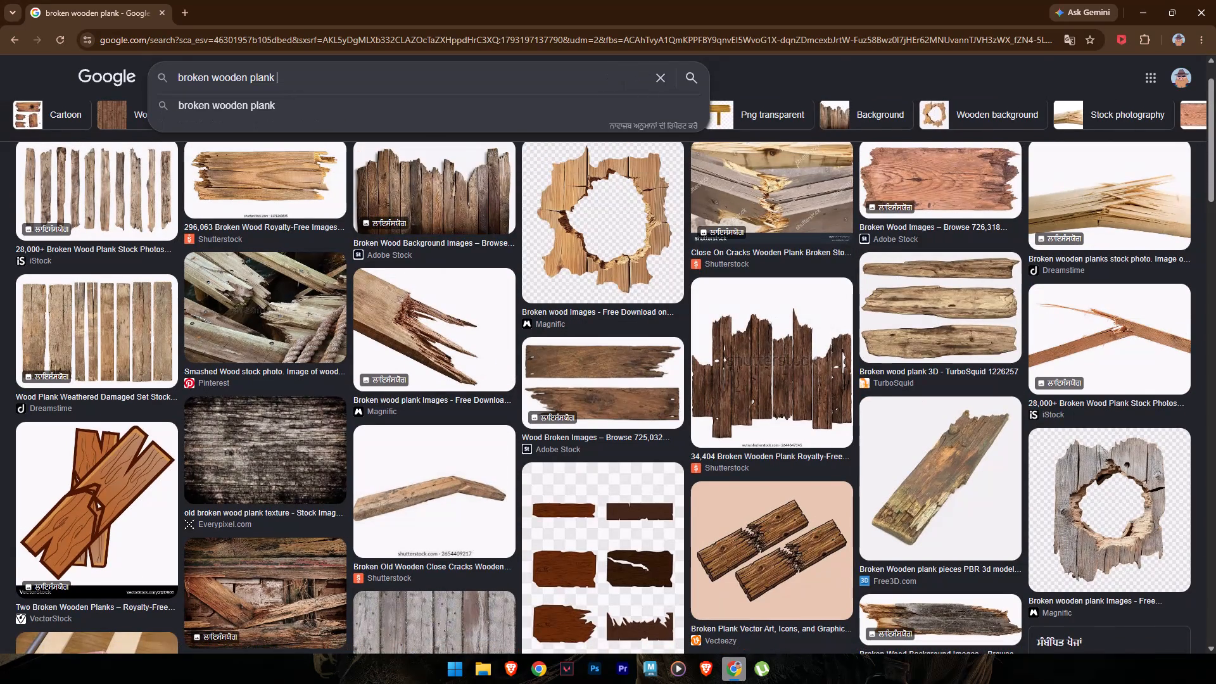
type("teaxture")
key("Return")
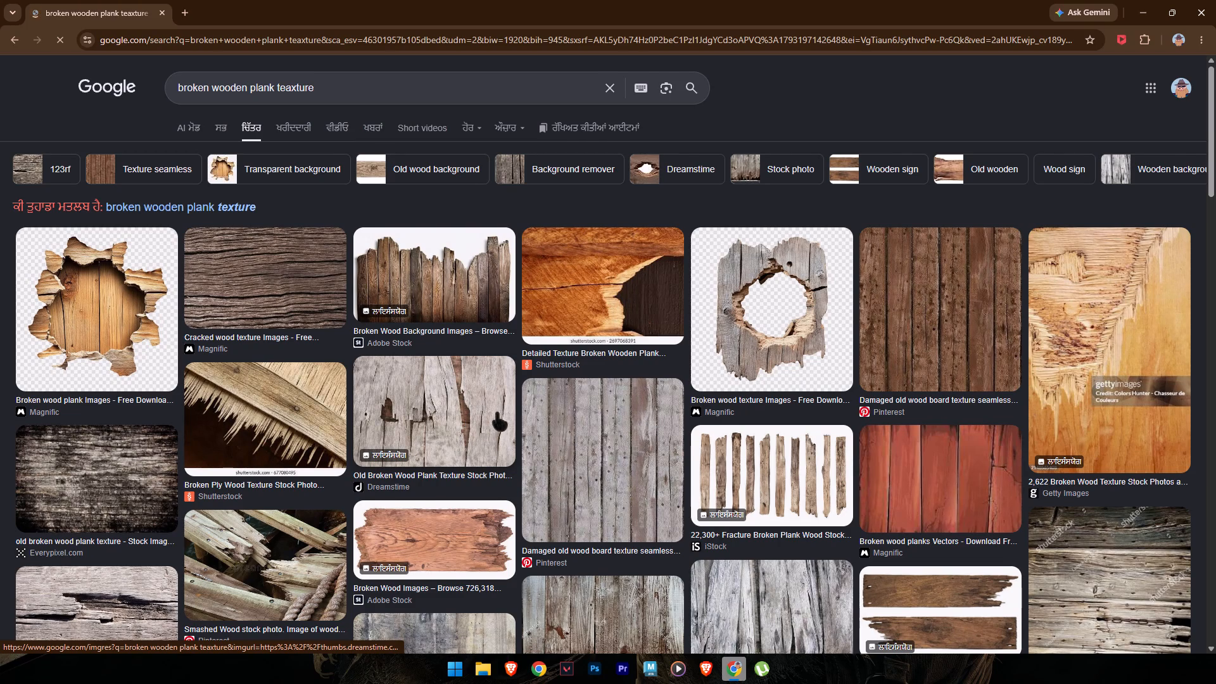
Browse the plank texture images and open the Adobe Stock preview of two dark broken planks on white.
scroll(504, 385, "down", 5)
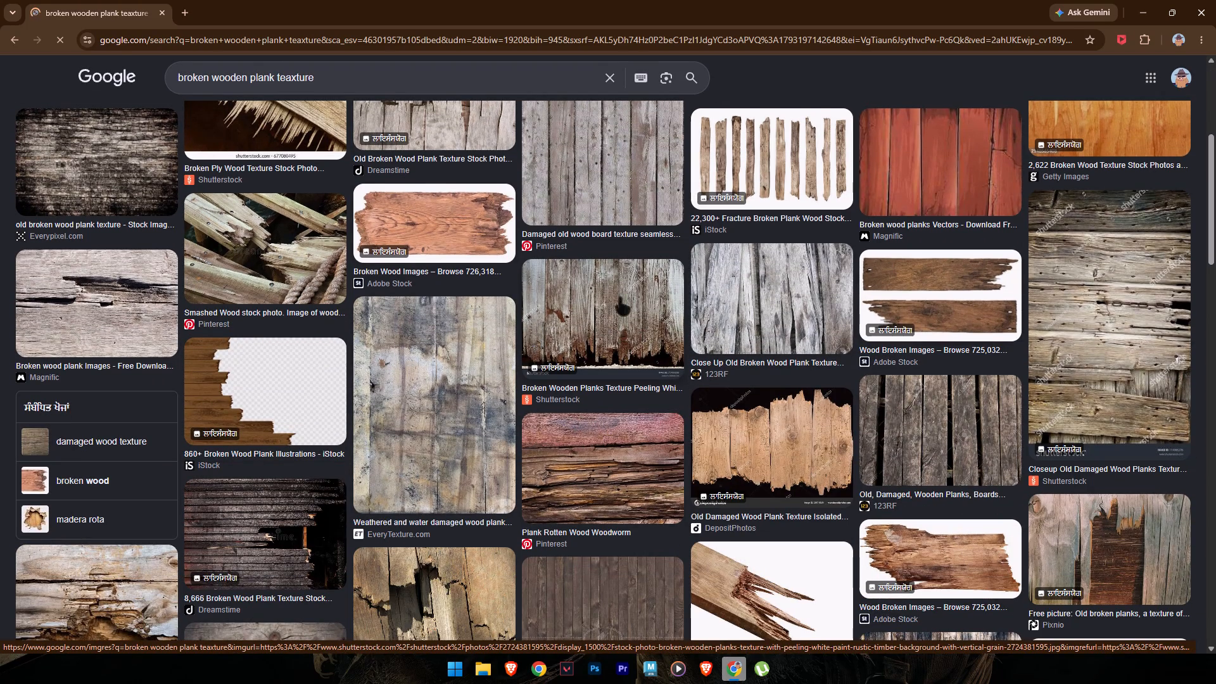
scroll(654, 319, "down", 5)
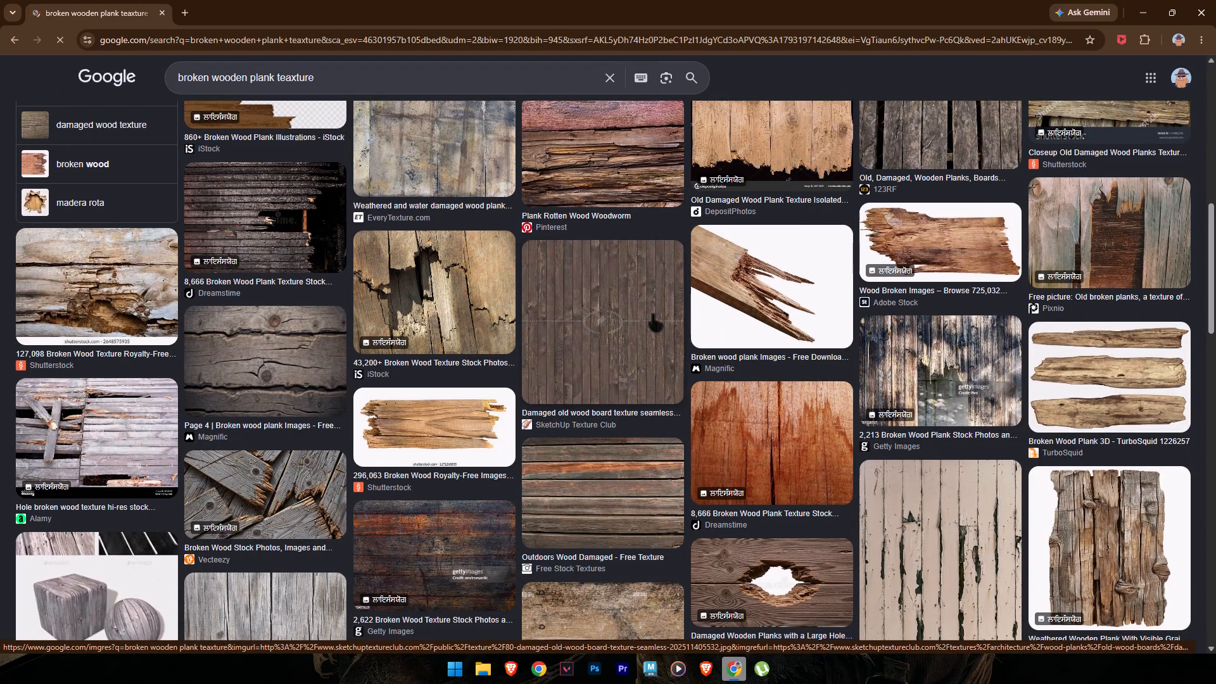
scroll(652, 313, "down", 4)
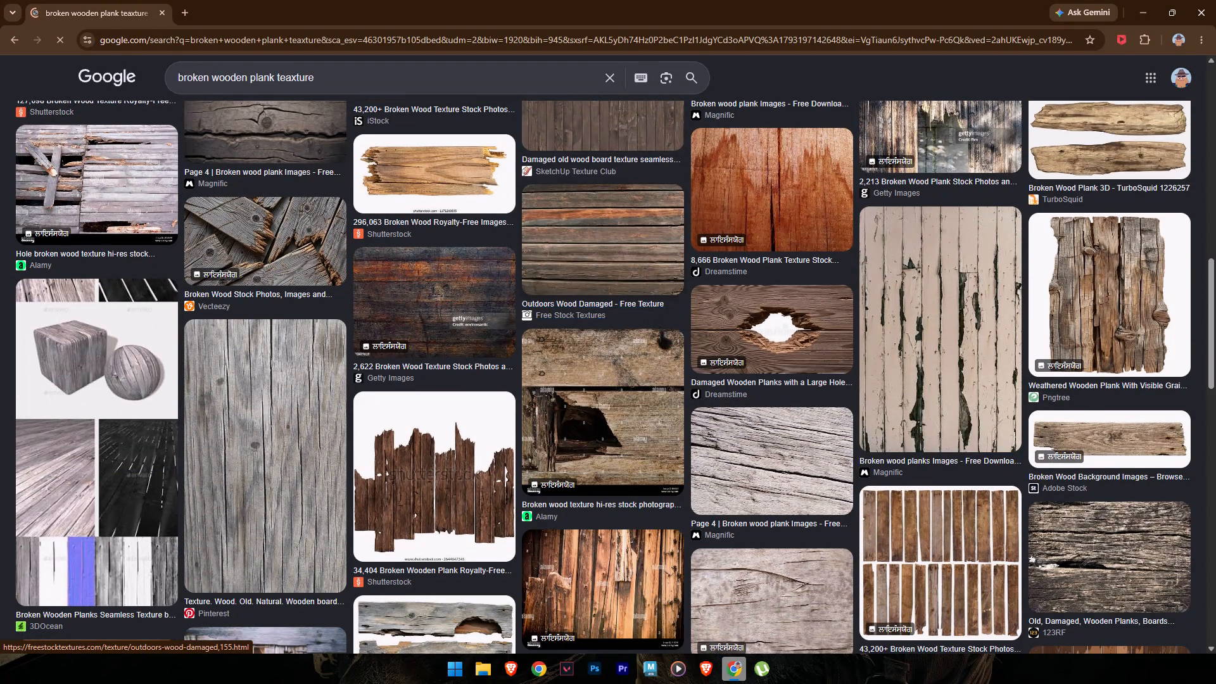
scroll(672, 338, "down", 13)
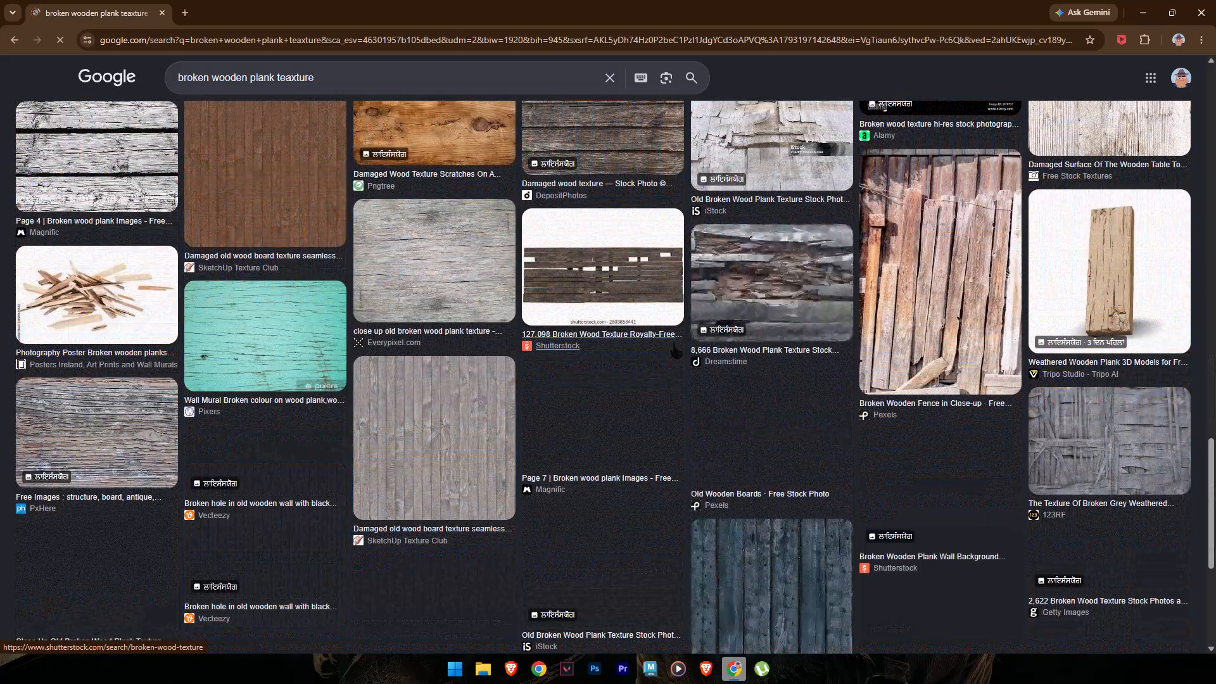
scroll(673, 340, "down", 6)
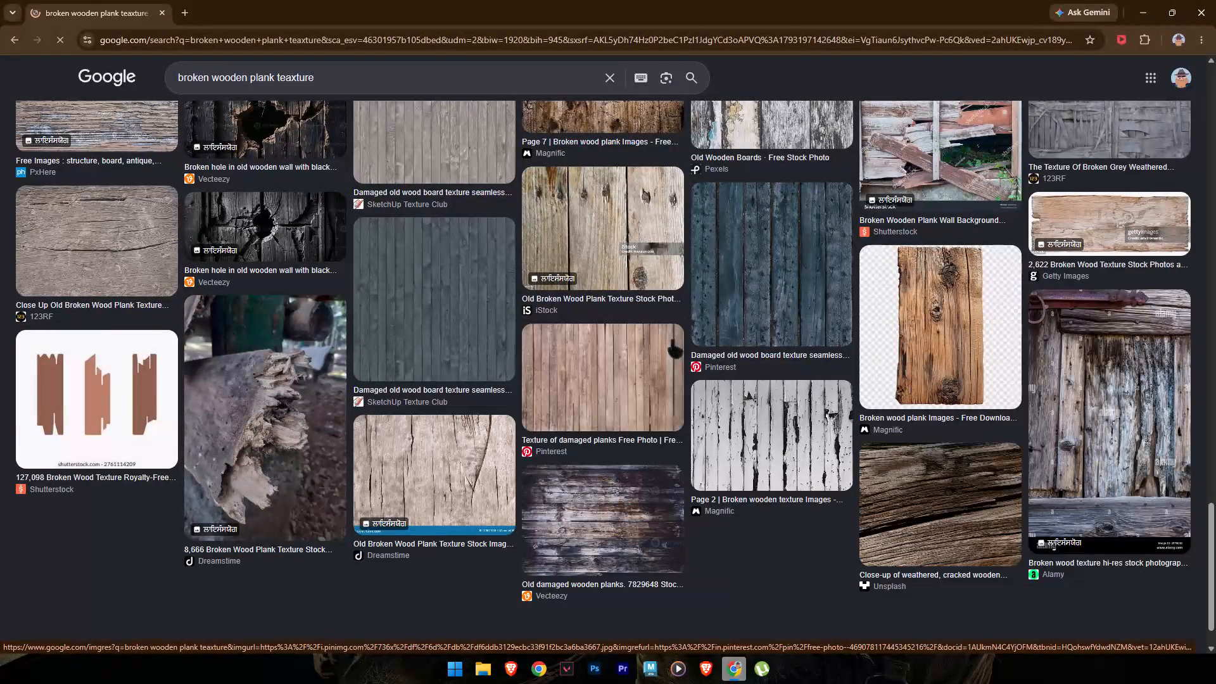
scroll(672, 339, "up", 20)
scroll(672, 339, "up", 8)
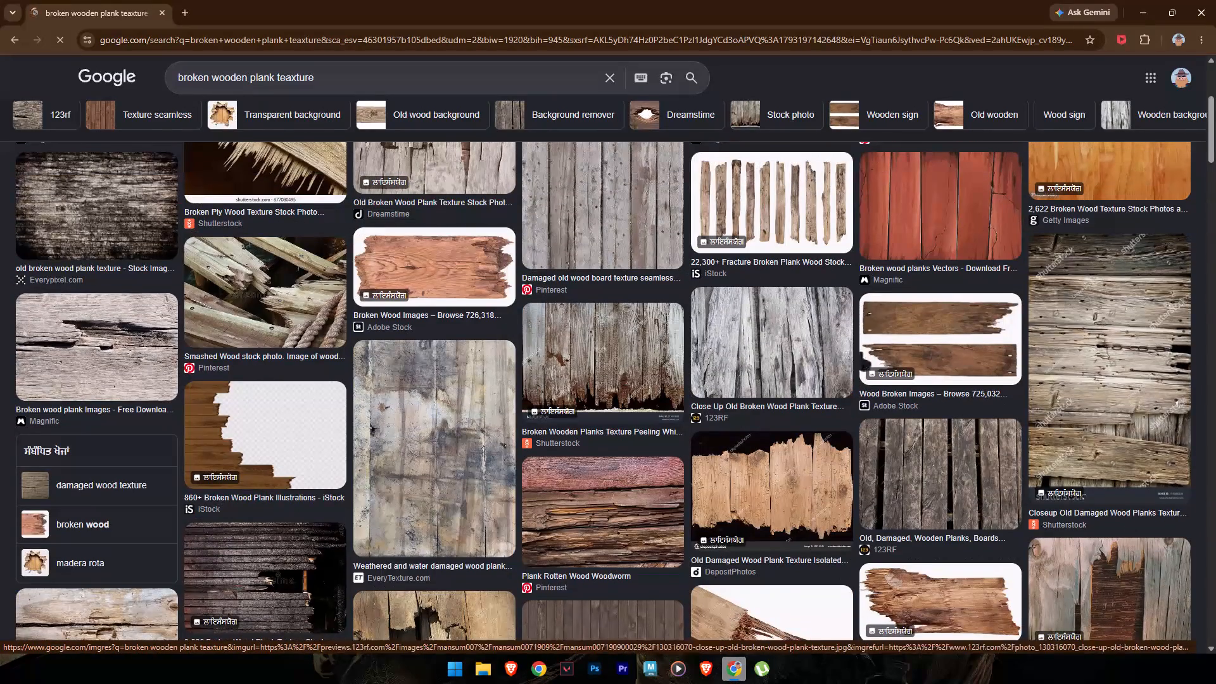
left_click(906, 333)
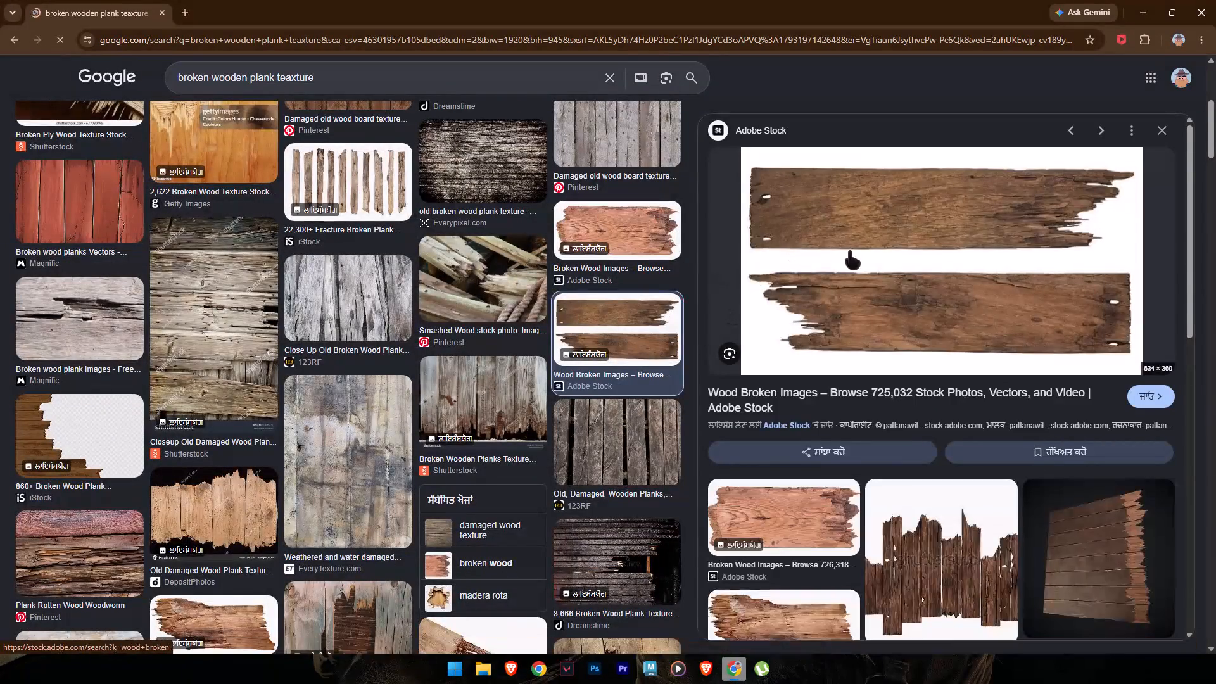
Copy the Adobe Stock preview image of the two dark broken planks.
right_click(849, 250)
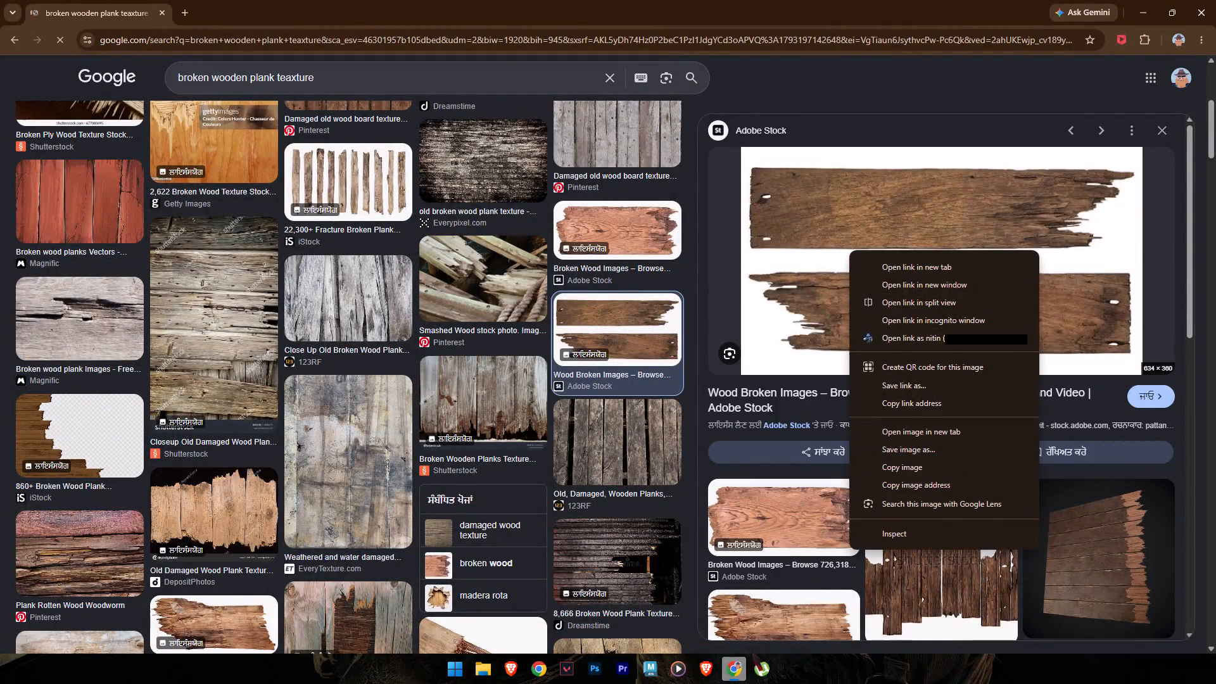
left_click(674, 668)
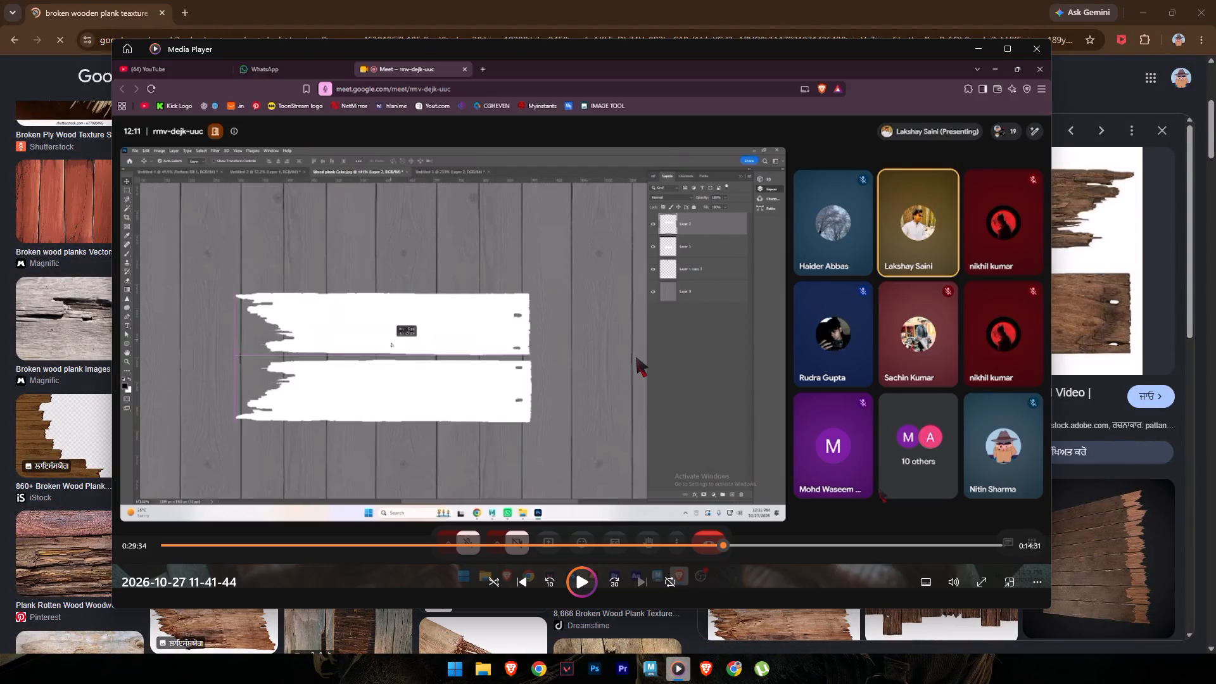
left_click(970, 47)
right_click(1025, 285)
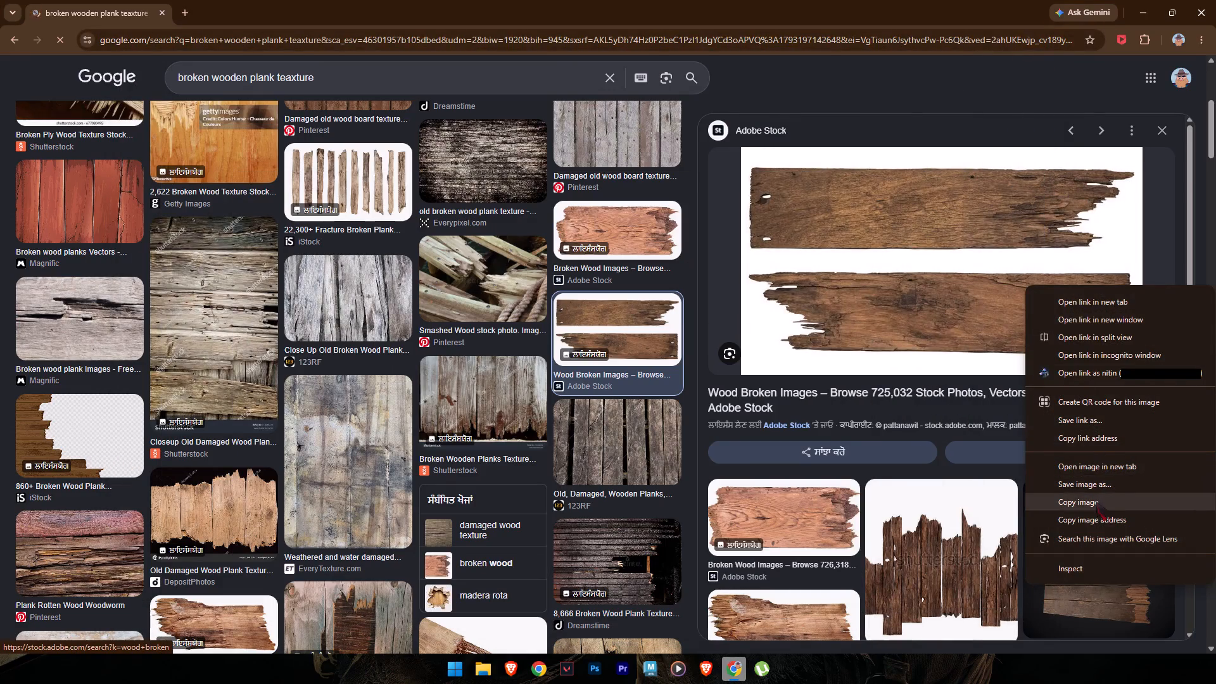
left_click(1096, 501)
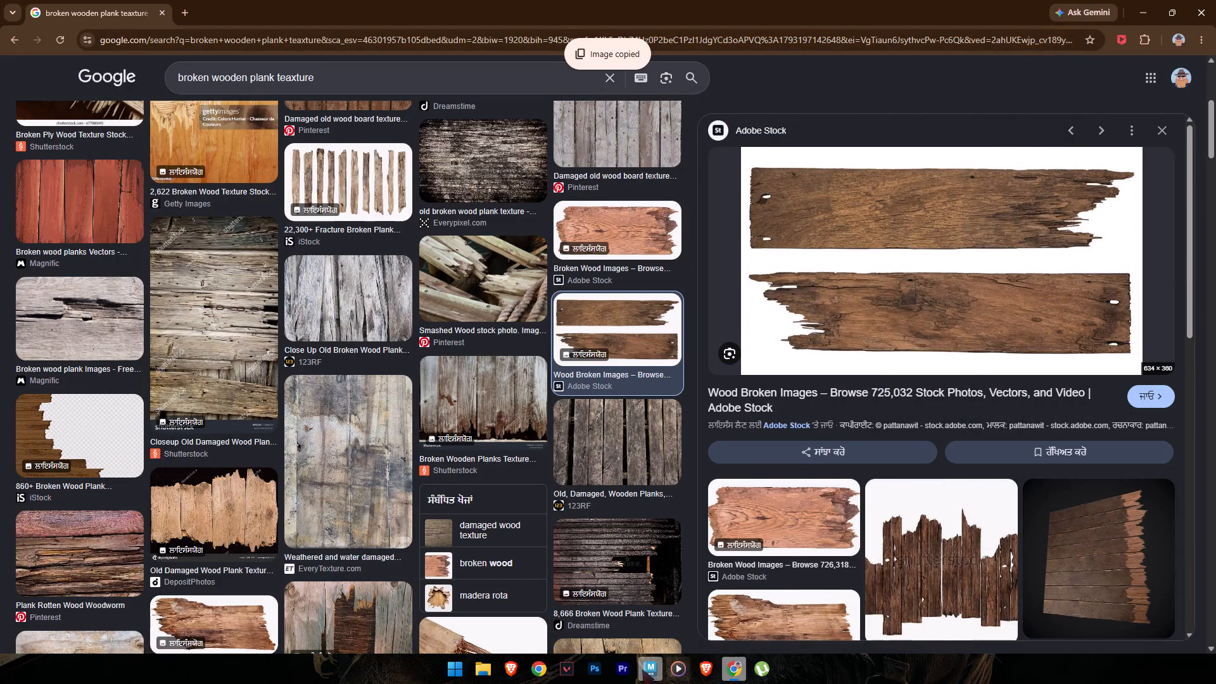
Switch to Photoshop, undo the black-and-white edits back to the coloured wood planks with metallic rivets, and clear the selection.
left_click(605, 671)
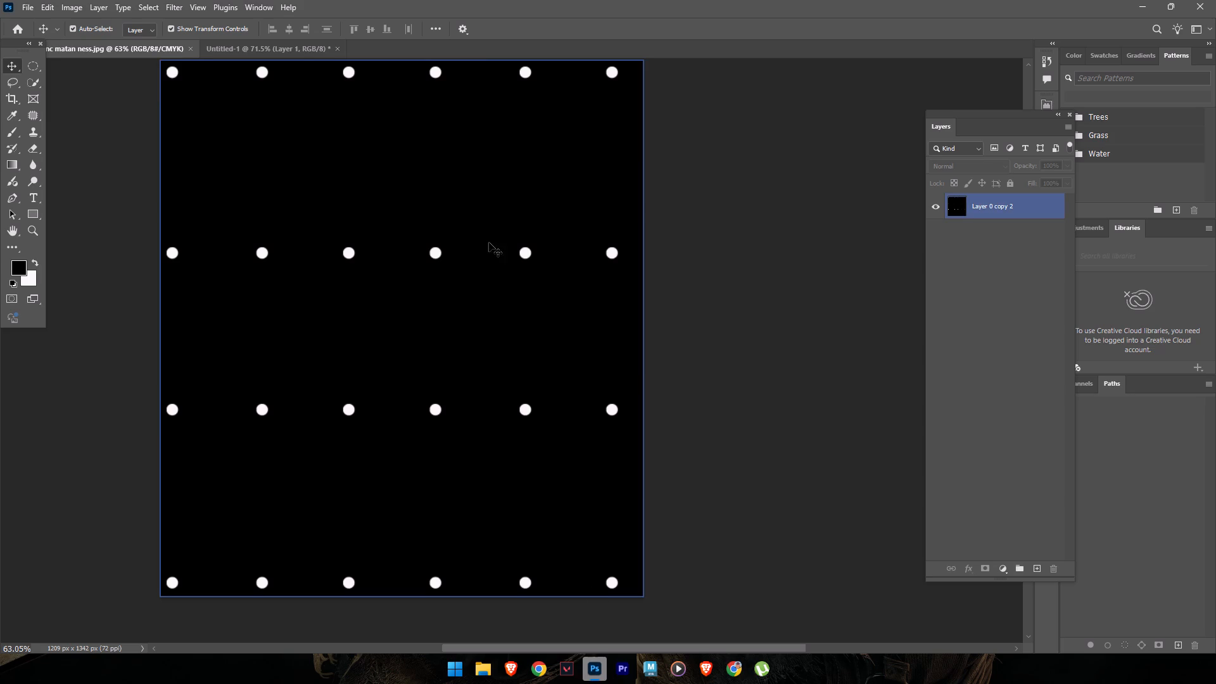
key("ctrl+z")
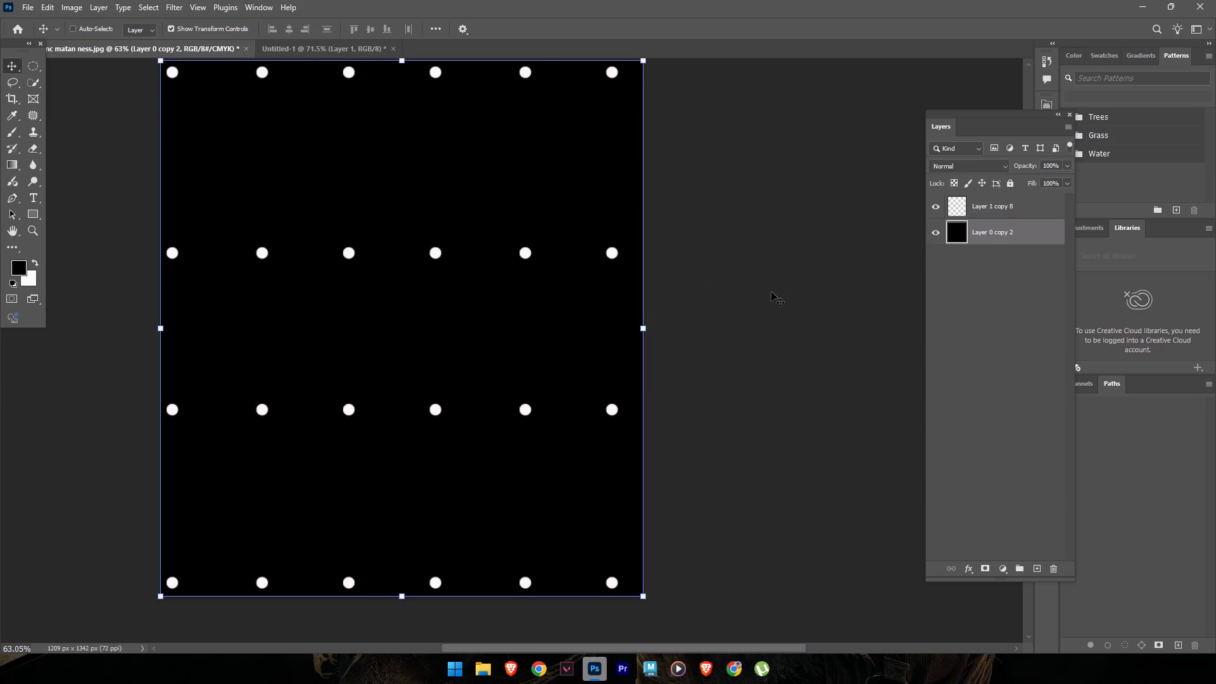
key("ctrl+z")
key("ctrl+z")
key("ctrl+z")
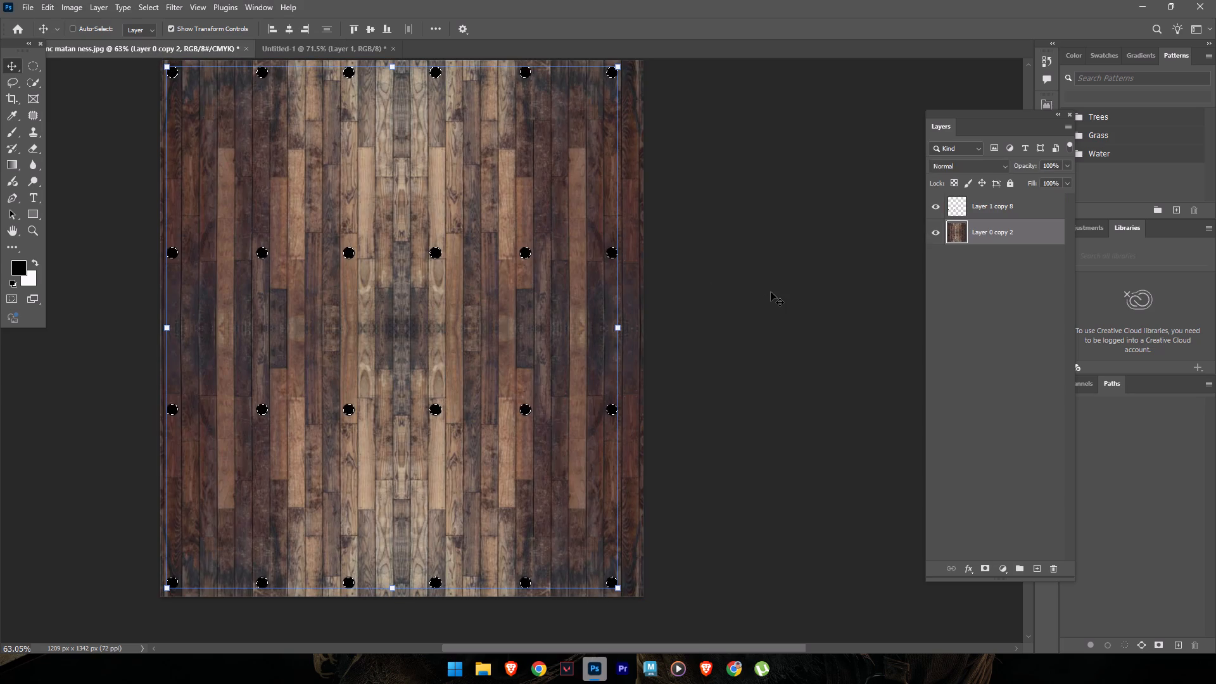
key("ctrl+z")
key("ctrl+z")
key("ctrl+z")
key("ctrl+z")
key("ctrl+z")
key("ctrl+z")
key("ctrl+z")
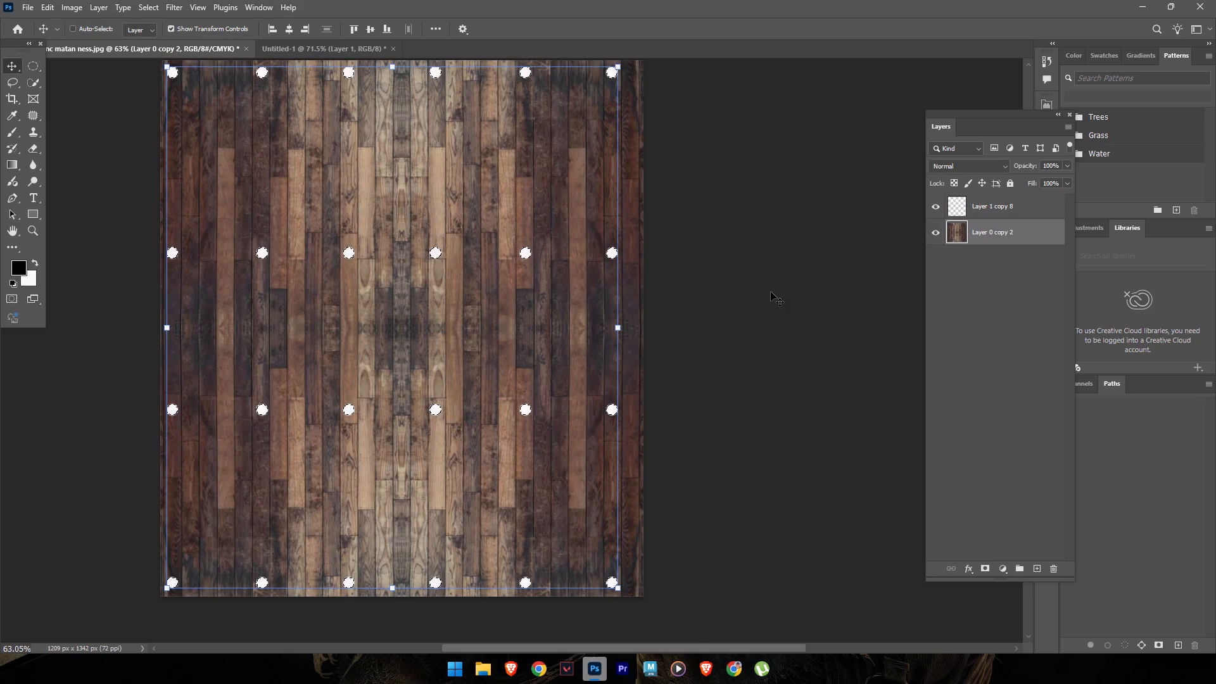
key("ctrl+d")
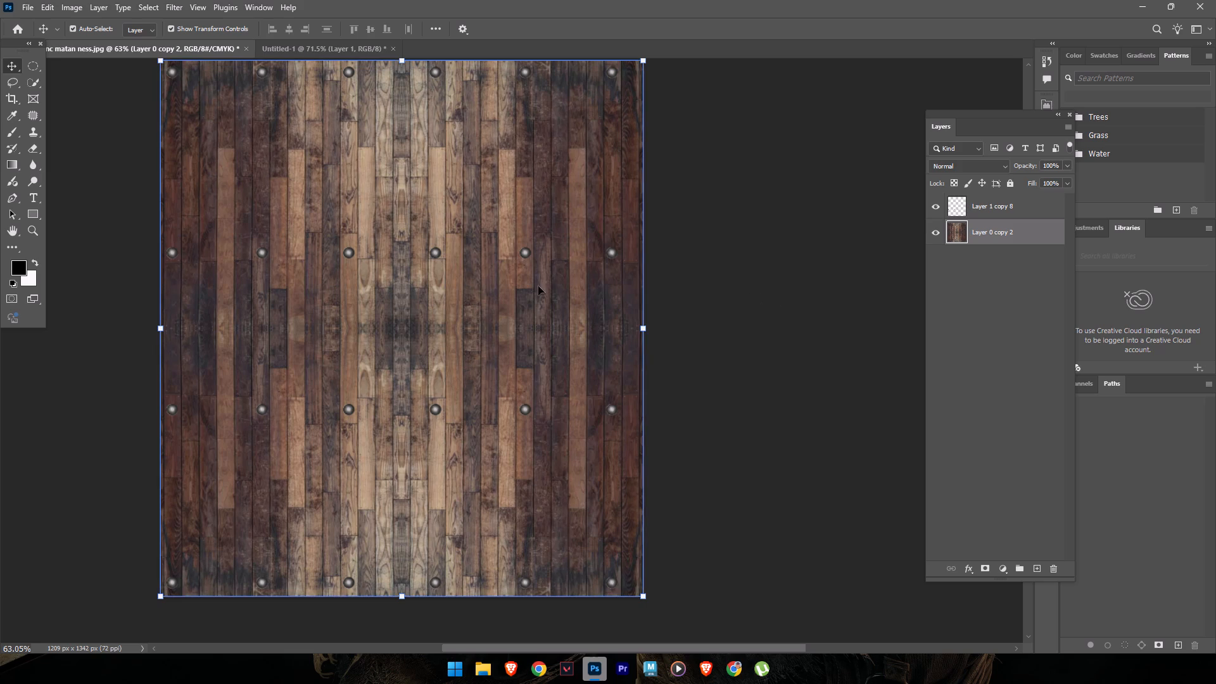
Paste the copied plank image onto the wood texture canvas and shift it slightly upward.
left_click(722, 282)
key("ctrl+v")
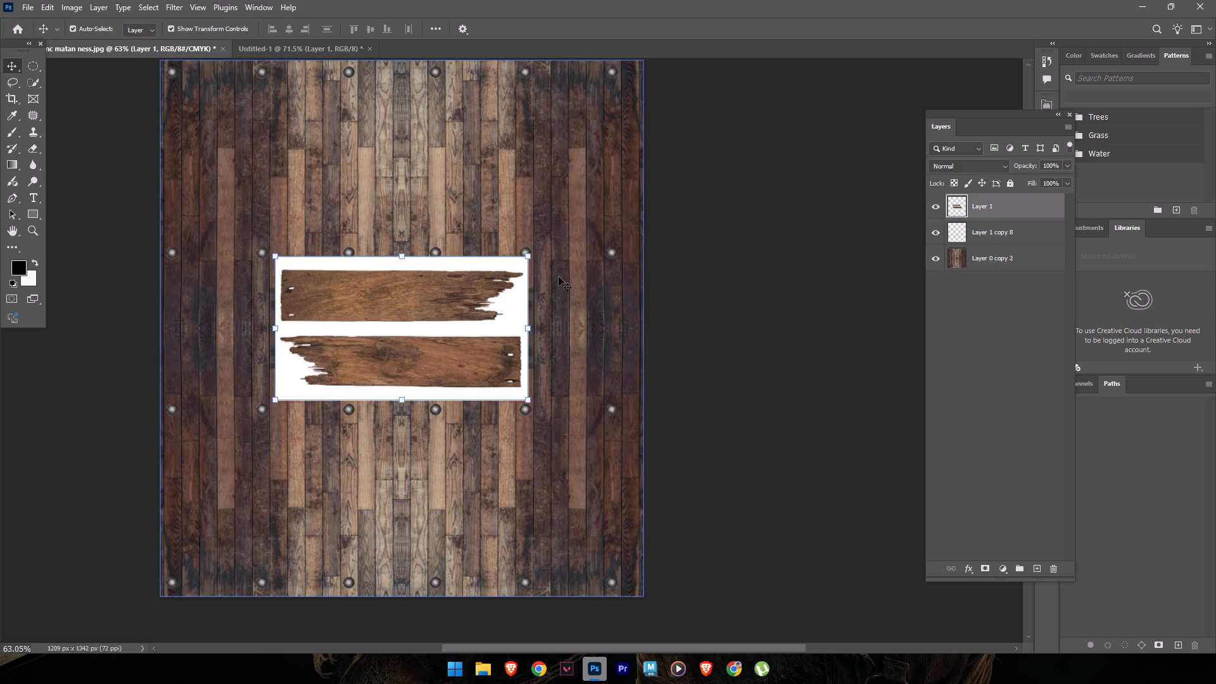
left_click_drag(424, 363, 715, 329, "alt")
key("Delete")
left_click_drag(376, 367, 377, 367)
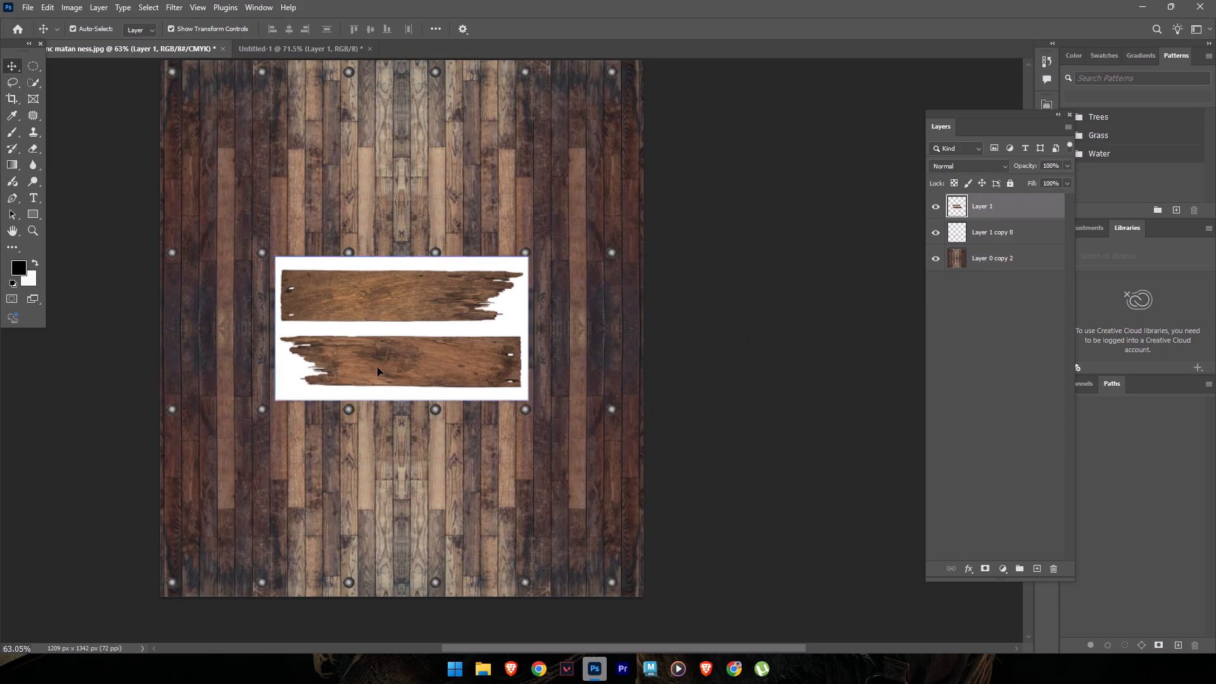
left_click_drag(377, 367, 378, 350)
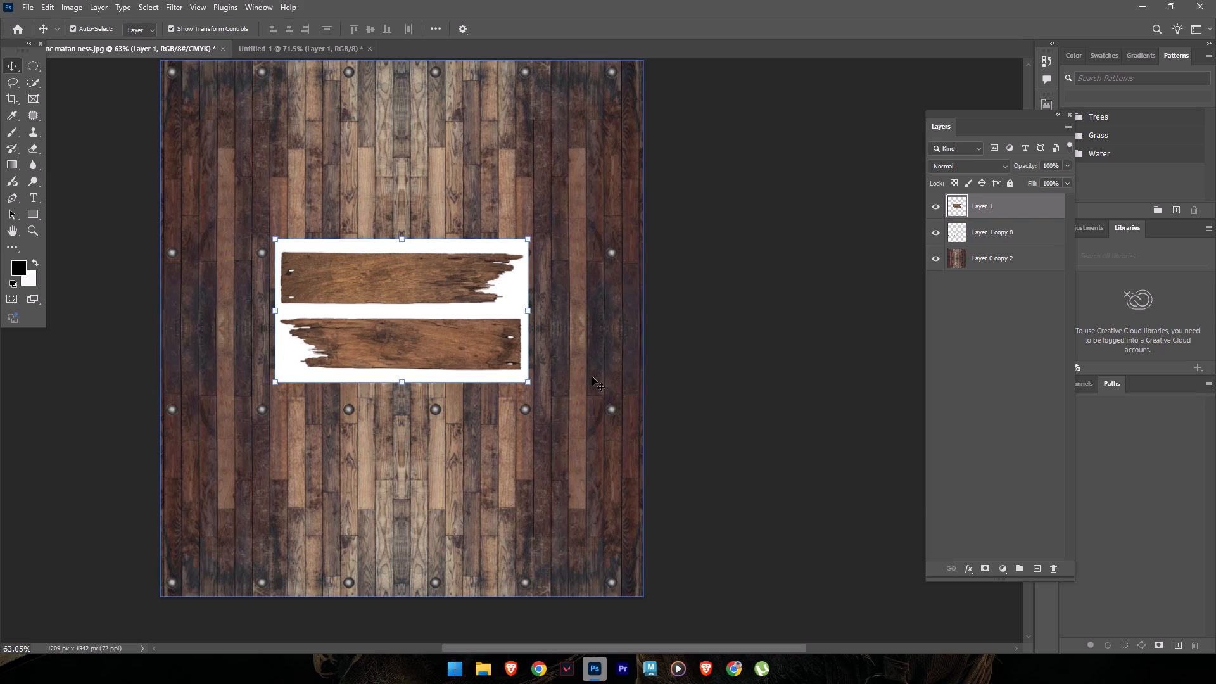
middle_click_drag(569, 380, 654, 398, "alt")
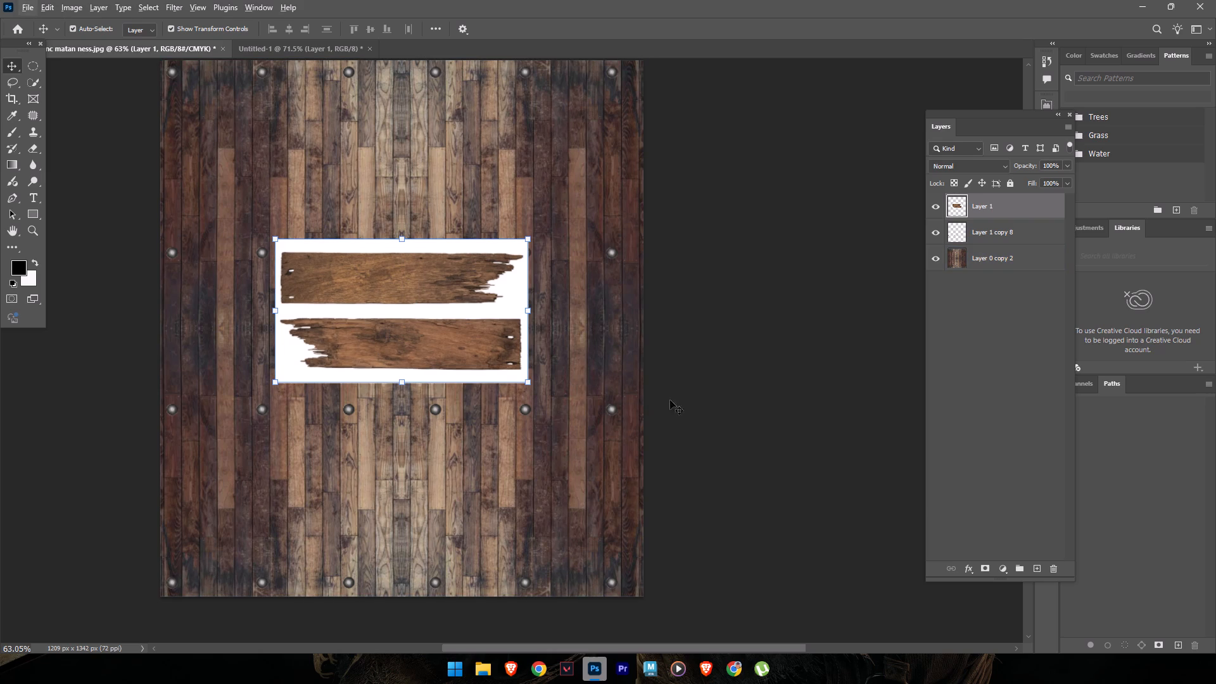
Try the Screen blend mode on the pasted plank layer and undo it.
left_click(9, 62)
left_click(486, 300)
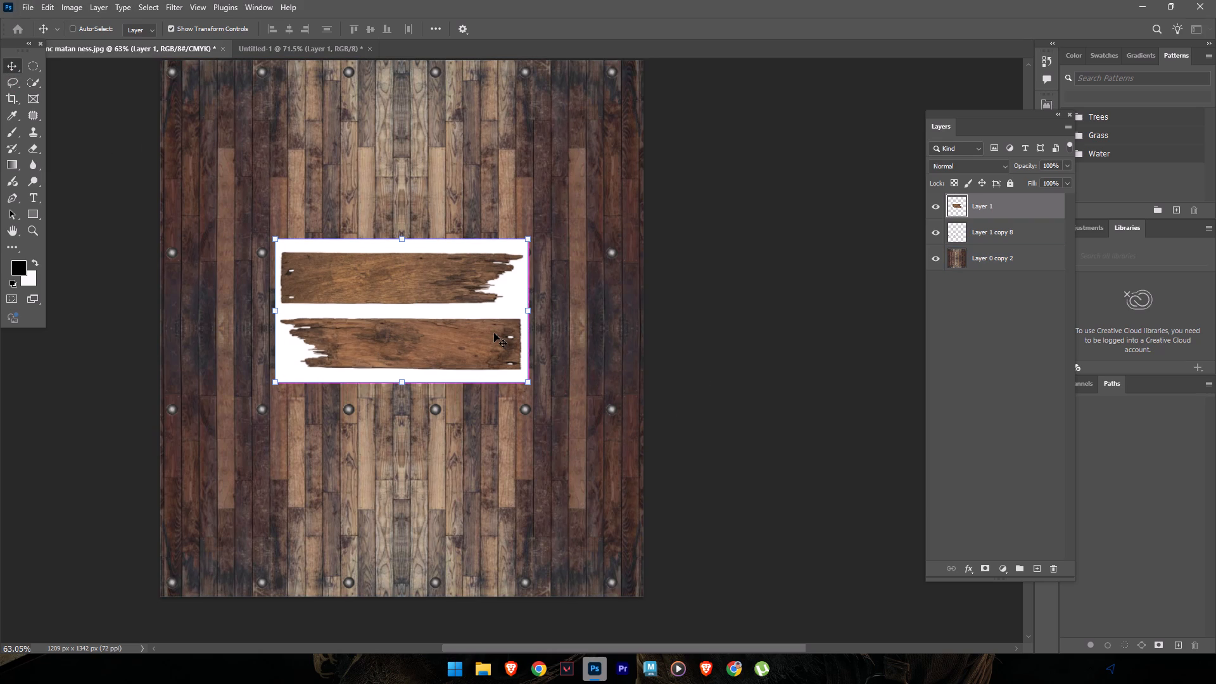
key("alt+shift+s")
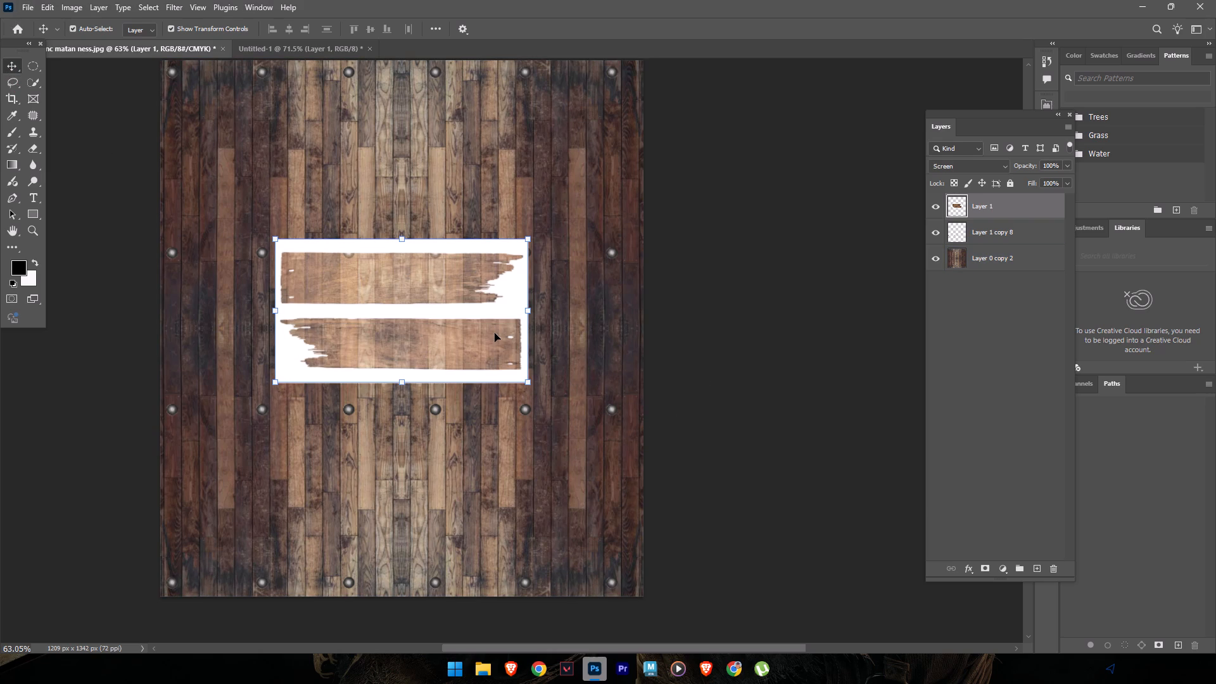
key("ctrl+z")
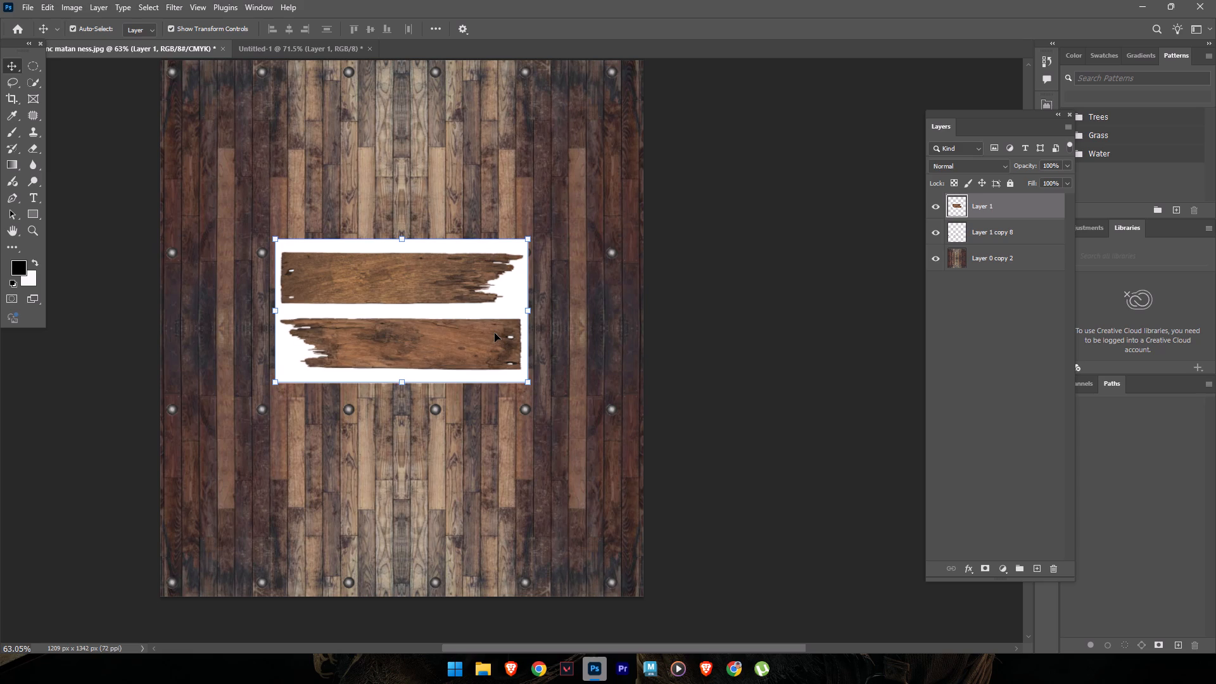
Reposition the pasted plank image slightly above and beside the canvas centre.
left_click_drag(419, 326, 471, 316)
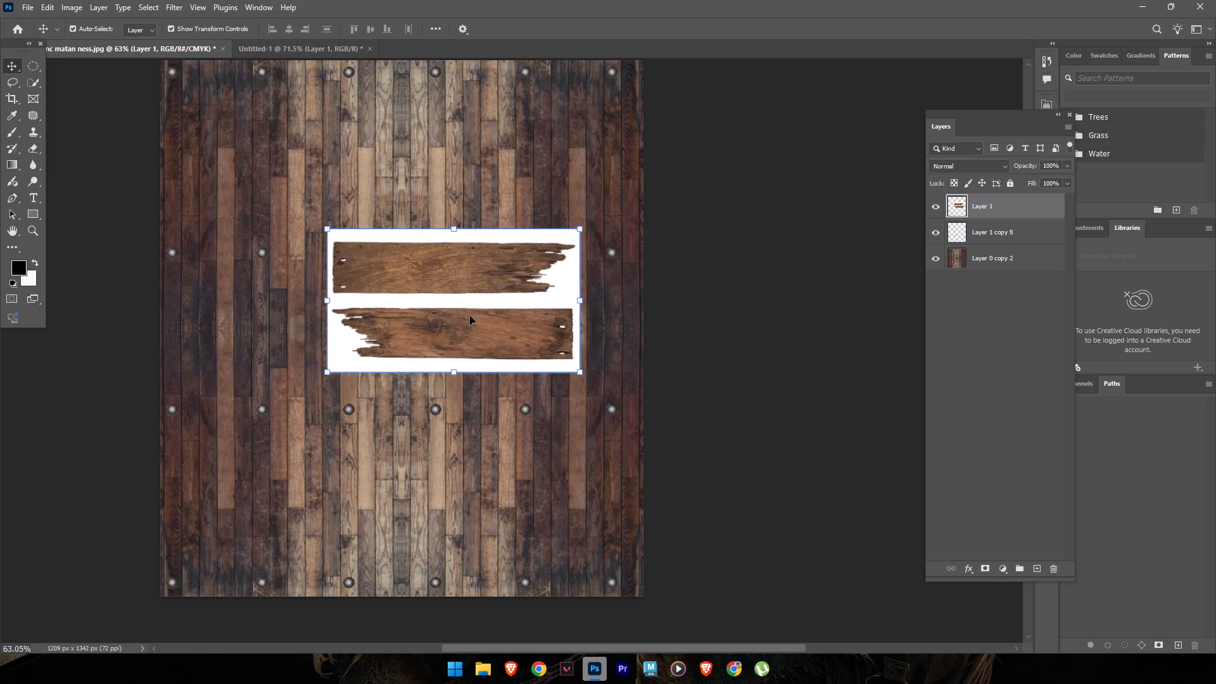
key("ctrl+shift+m")
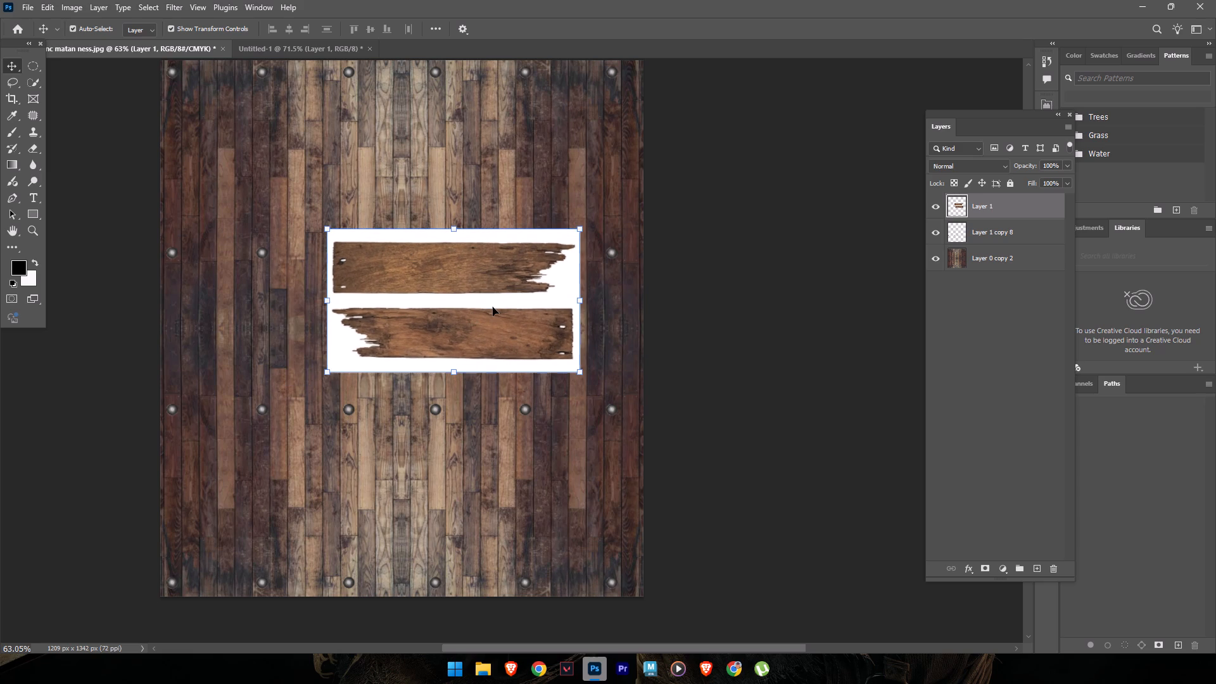
left_click(486, 307)
left_click_drag(491, 333, 462, 326)
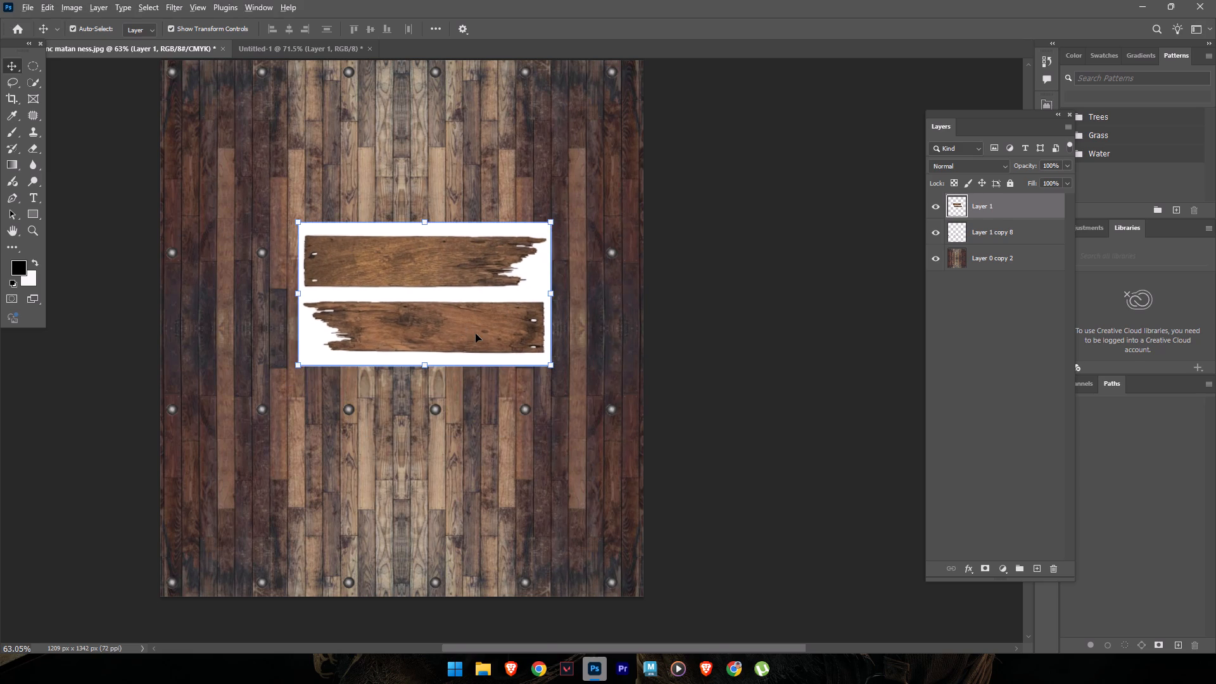
key("alt+Tab")
key("alt+Tab")
left_click_drag(470, 338, 480, 348)
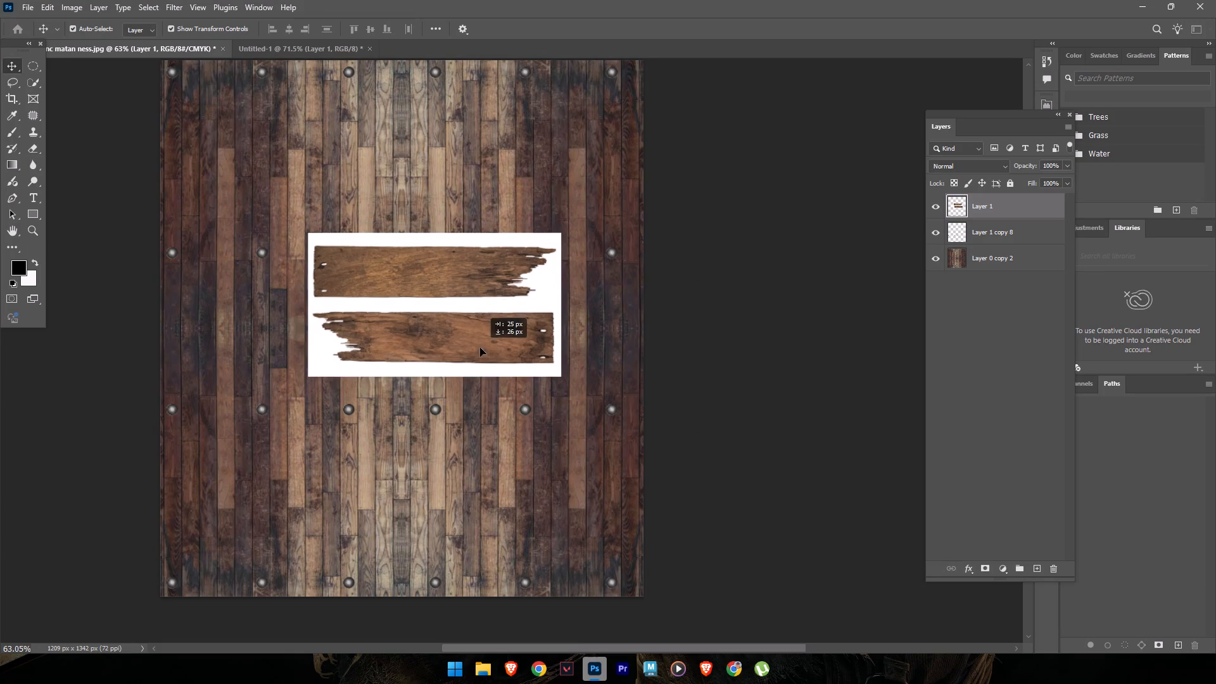
left_click_drag(480, 348, 480, 349)
scroll(484, 352, "up", 2)
scroll(484, 352, "down", 2)
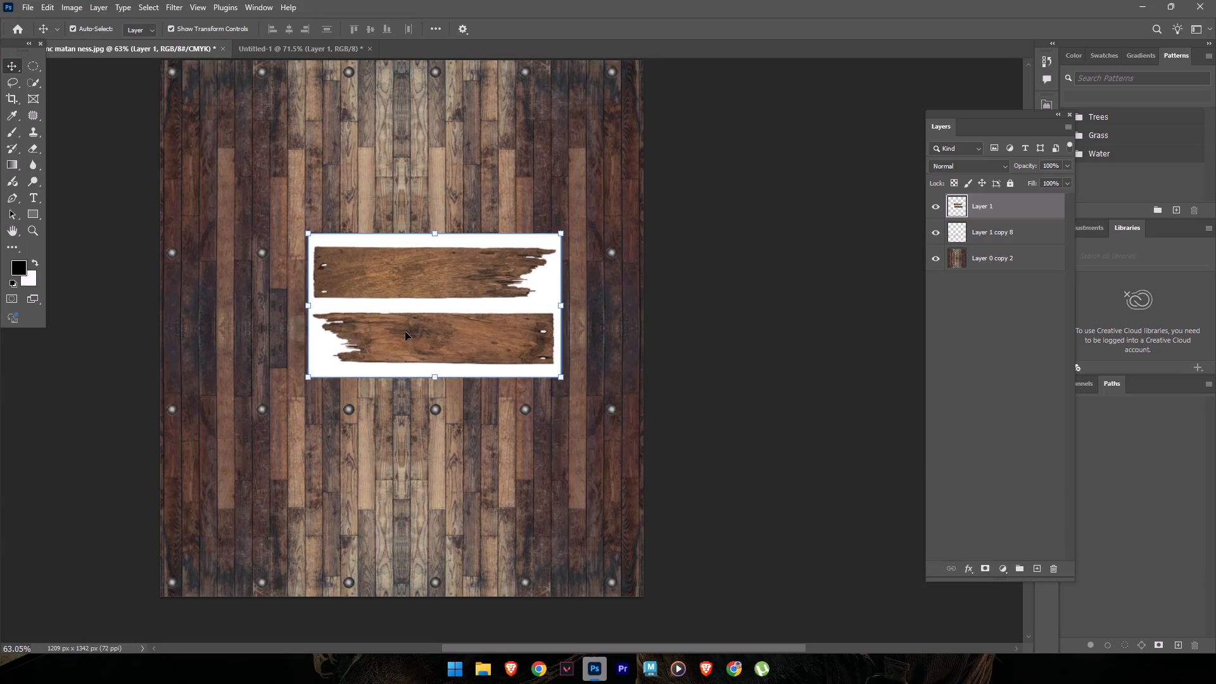
Sample the plank image's white background as the foreground colour with the Eyedropper.
scroll(446, 352, "up", 2, "alt")
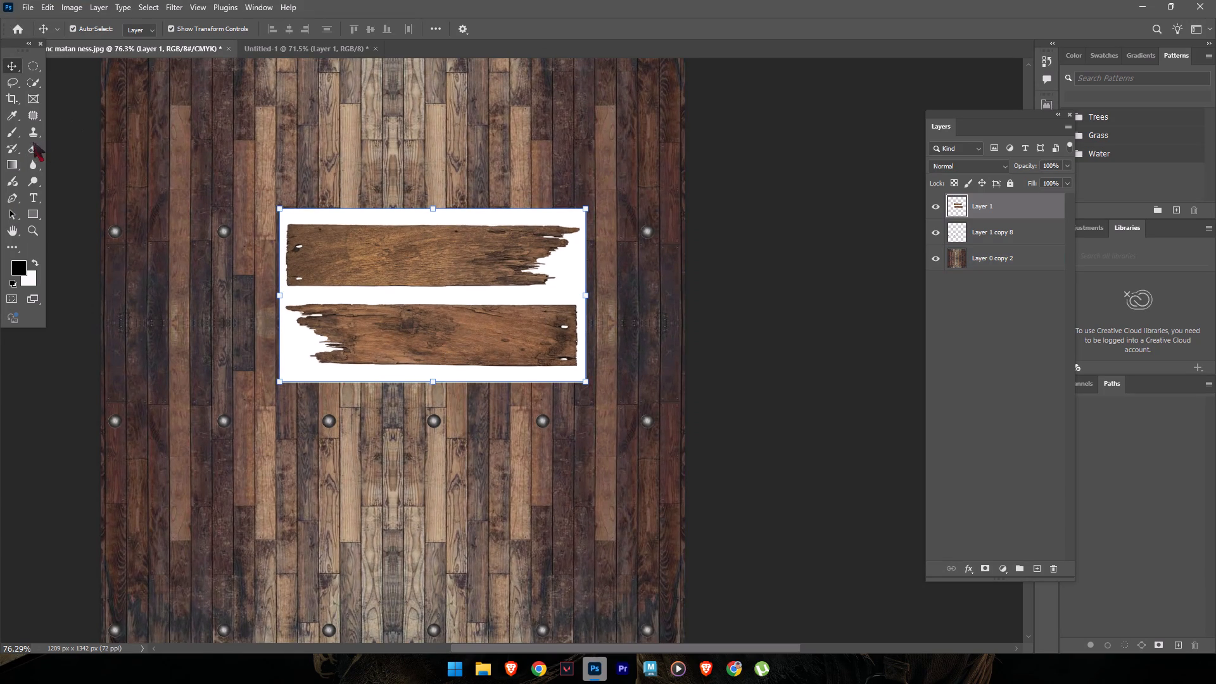
left_click(11, 115)
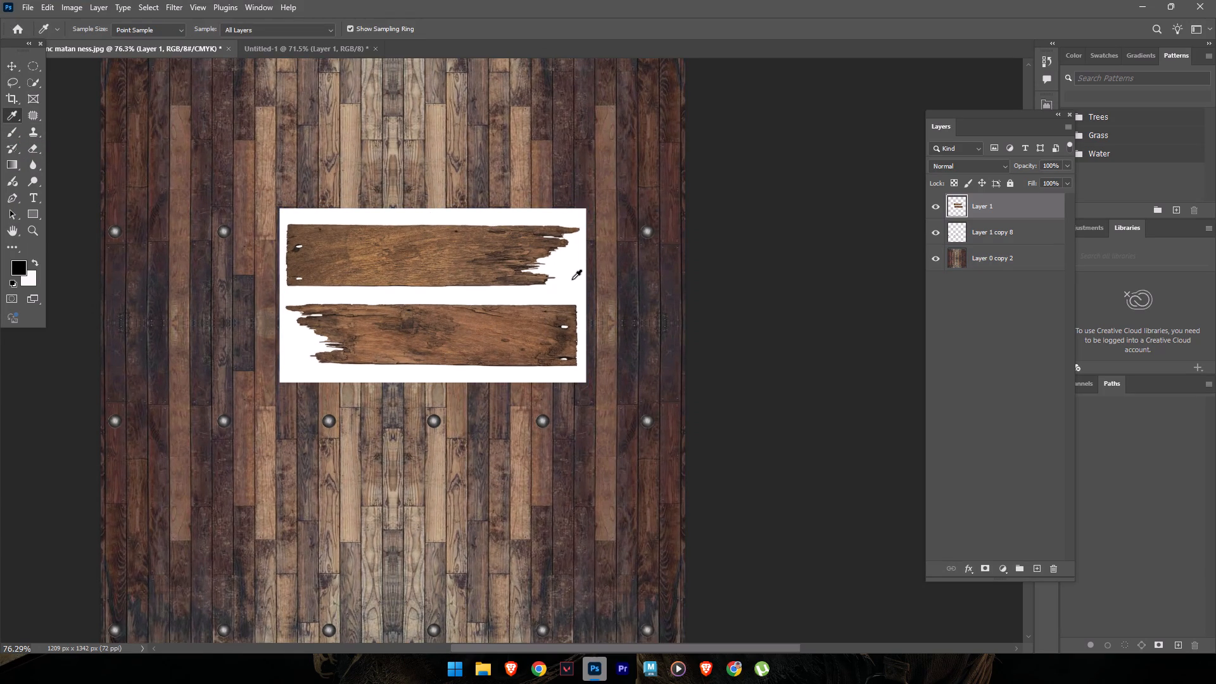
left_click(572, 279)
left_click(570, 280)
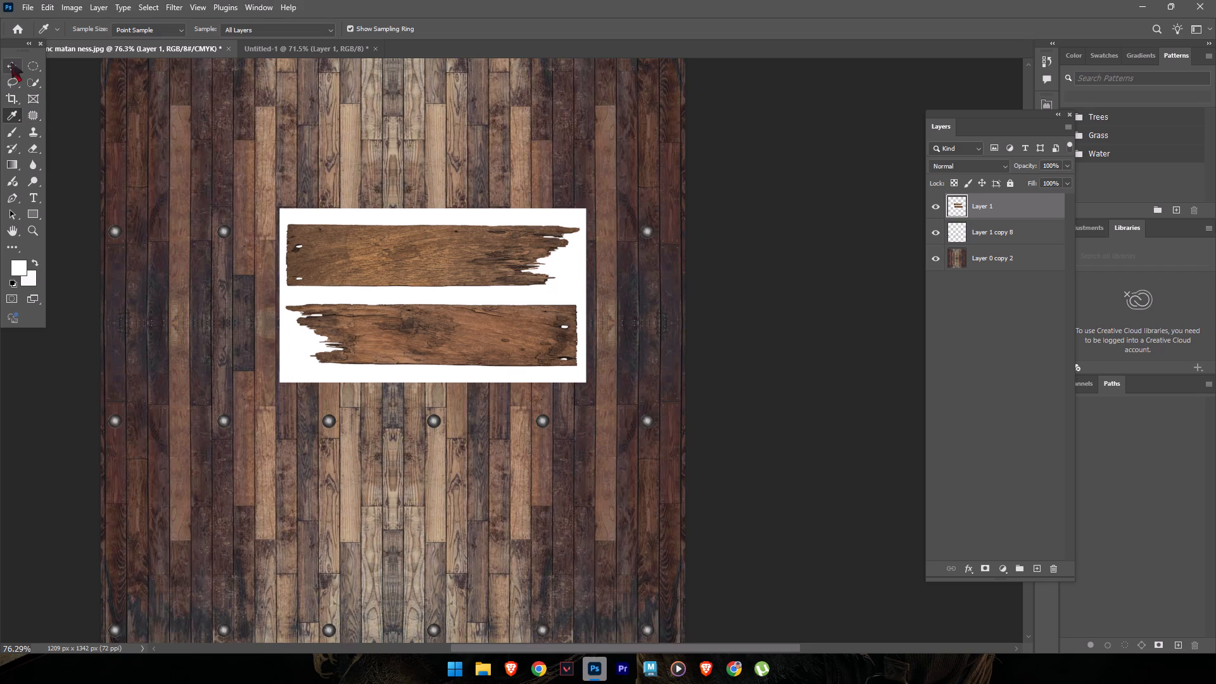
left_click(11, 62)
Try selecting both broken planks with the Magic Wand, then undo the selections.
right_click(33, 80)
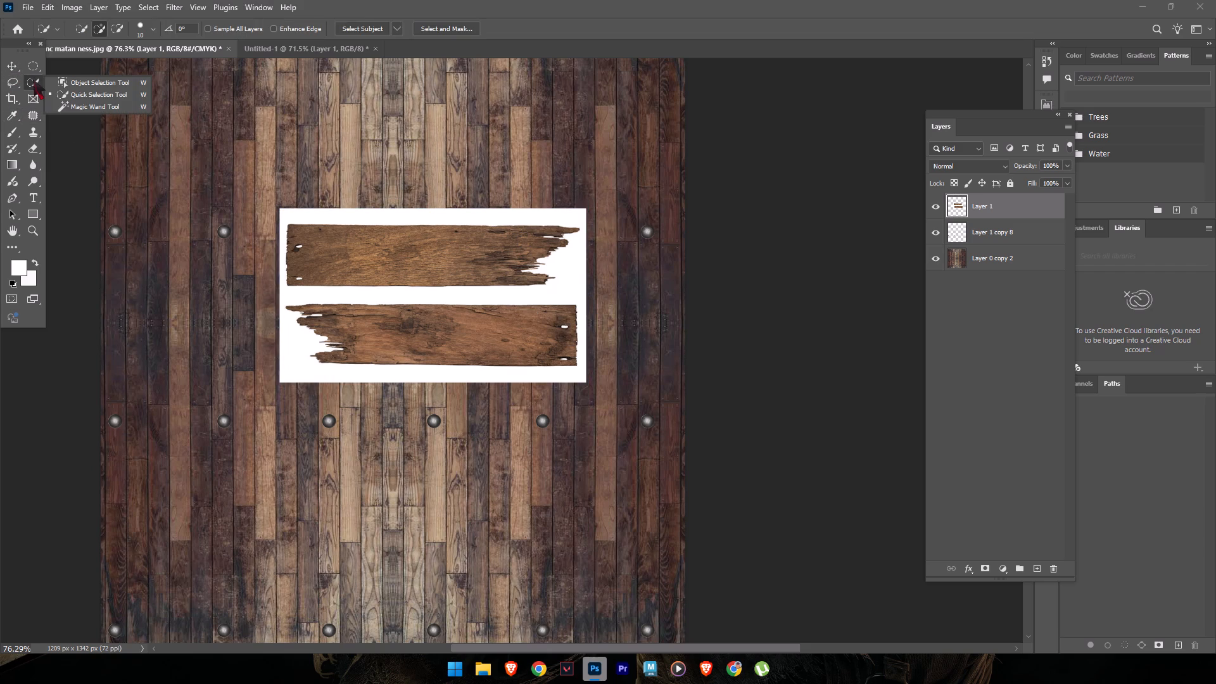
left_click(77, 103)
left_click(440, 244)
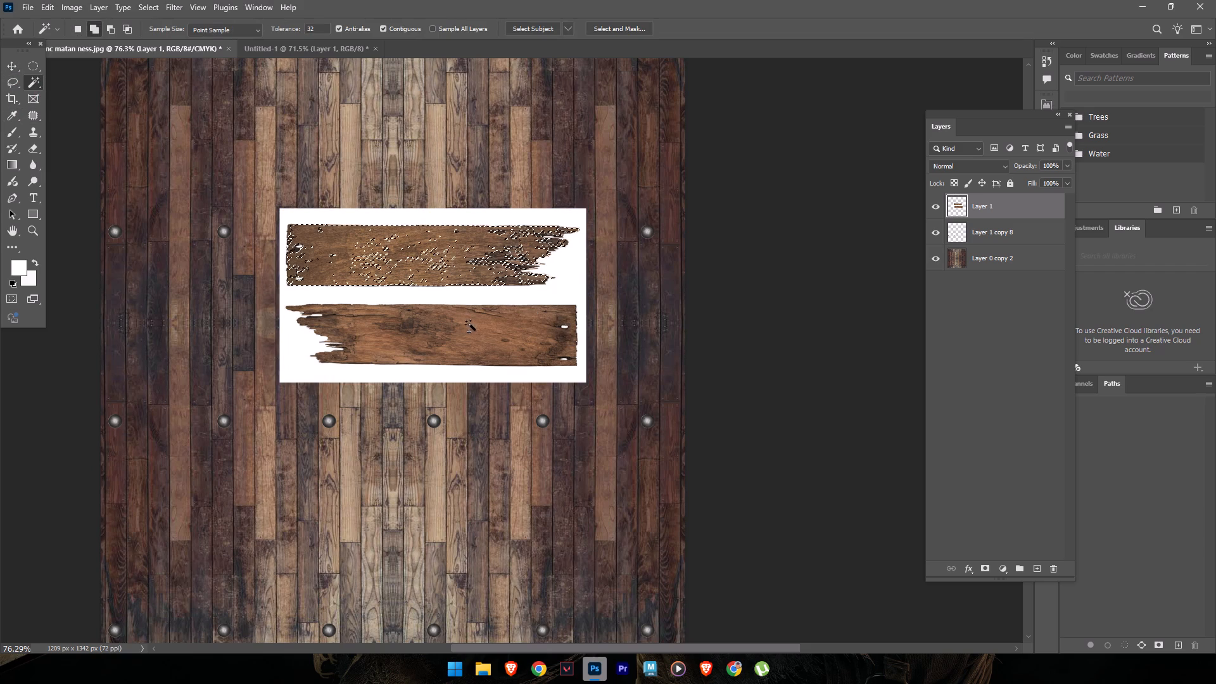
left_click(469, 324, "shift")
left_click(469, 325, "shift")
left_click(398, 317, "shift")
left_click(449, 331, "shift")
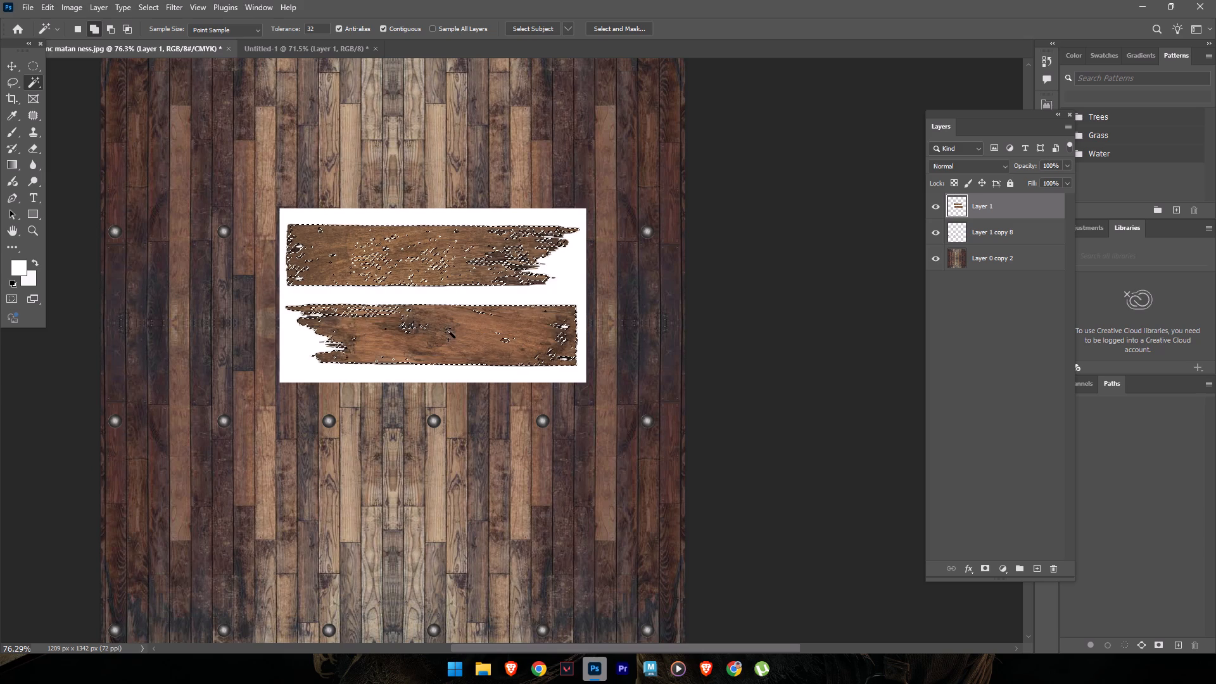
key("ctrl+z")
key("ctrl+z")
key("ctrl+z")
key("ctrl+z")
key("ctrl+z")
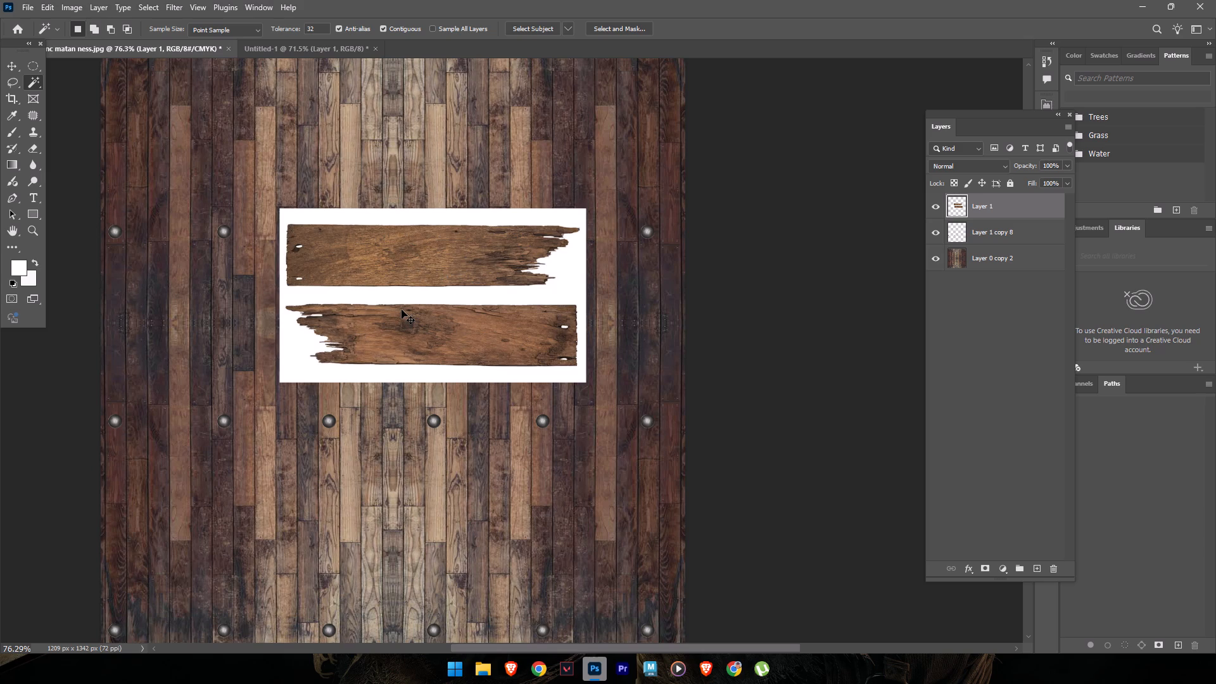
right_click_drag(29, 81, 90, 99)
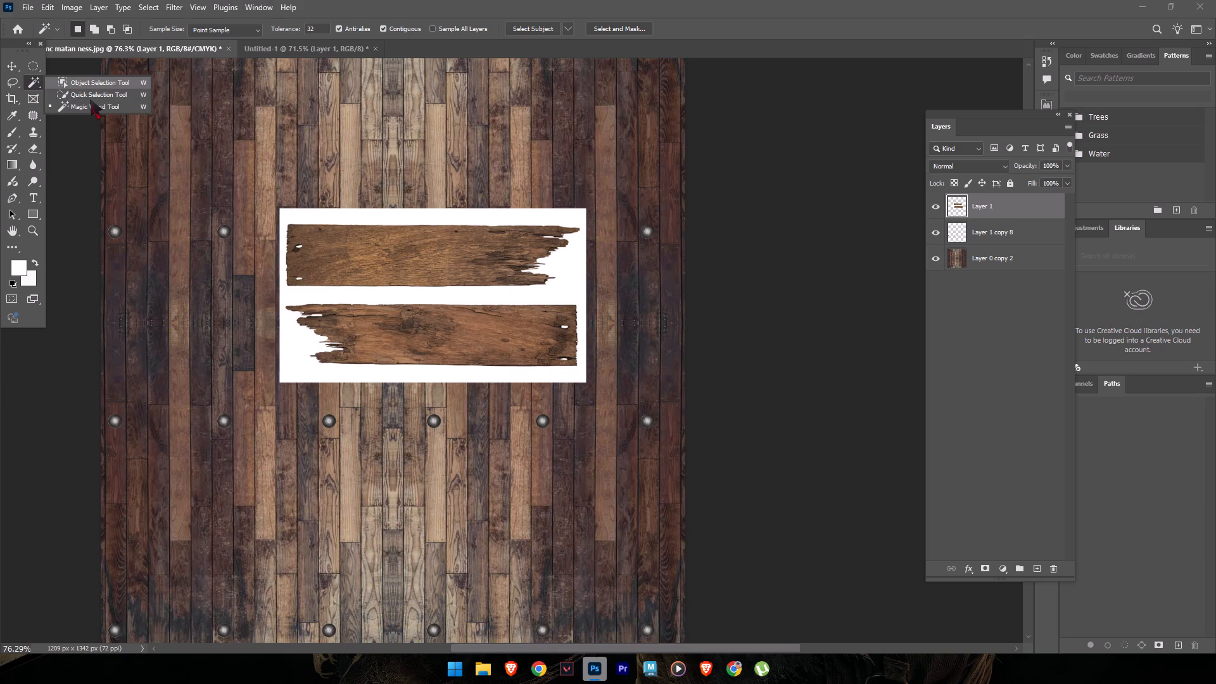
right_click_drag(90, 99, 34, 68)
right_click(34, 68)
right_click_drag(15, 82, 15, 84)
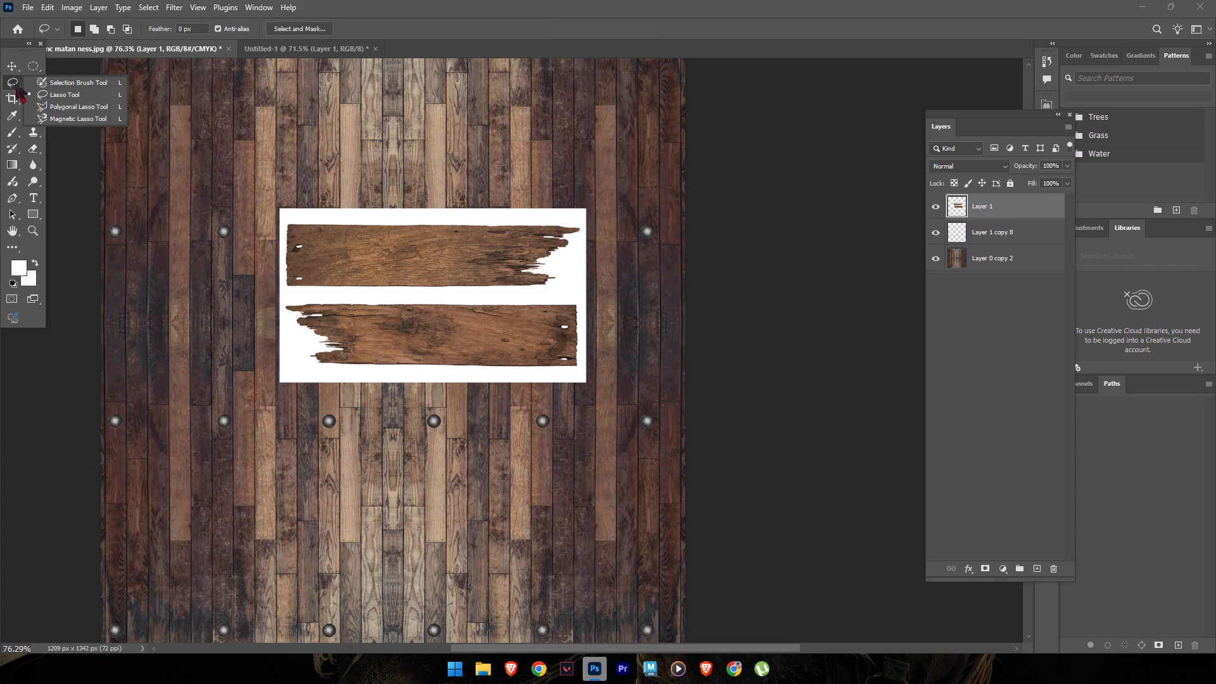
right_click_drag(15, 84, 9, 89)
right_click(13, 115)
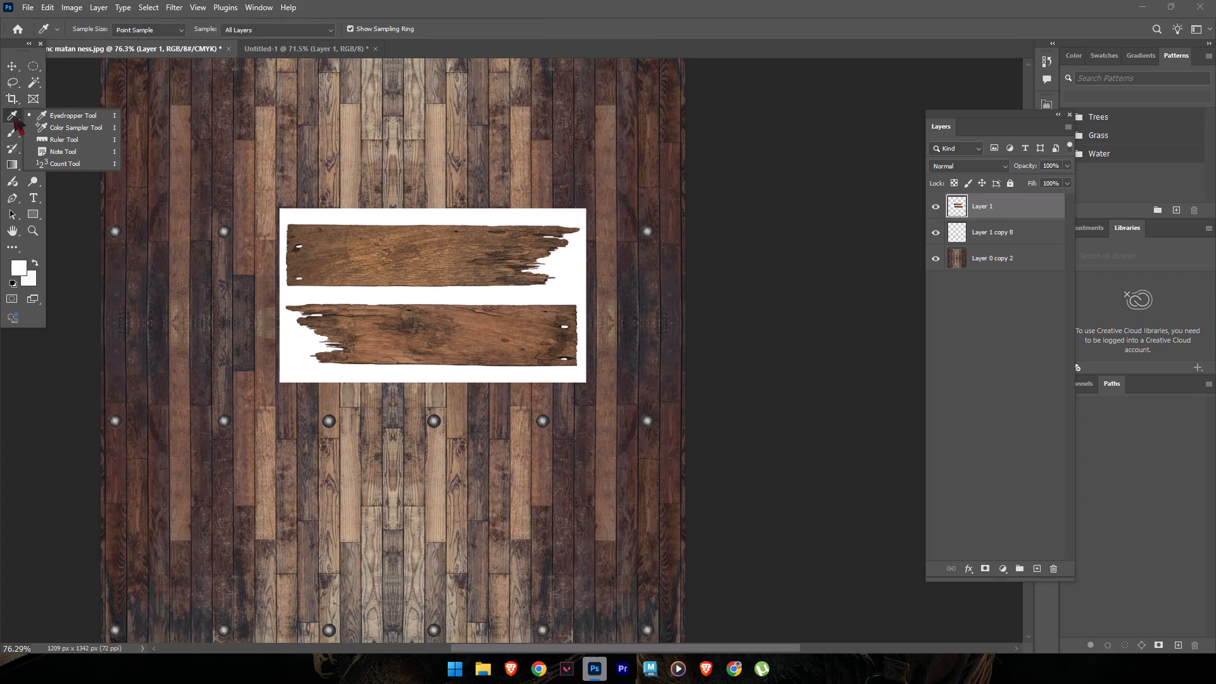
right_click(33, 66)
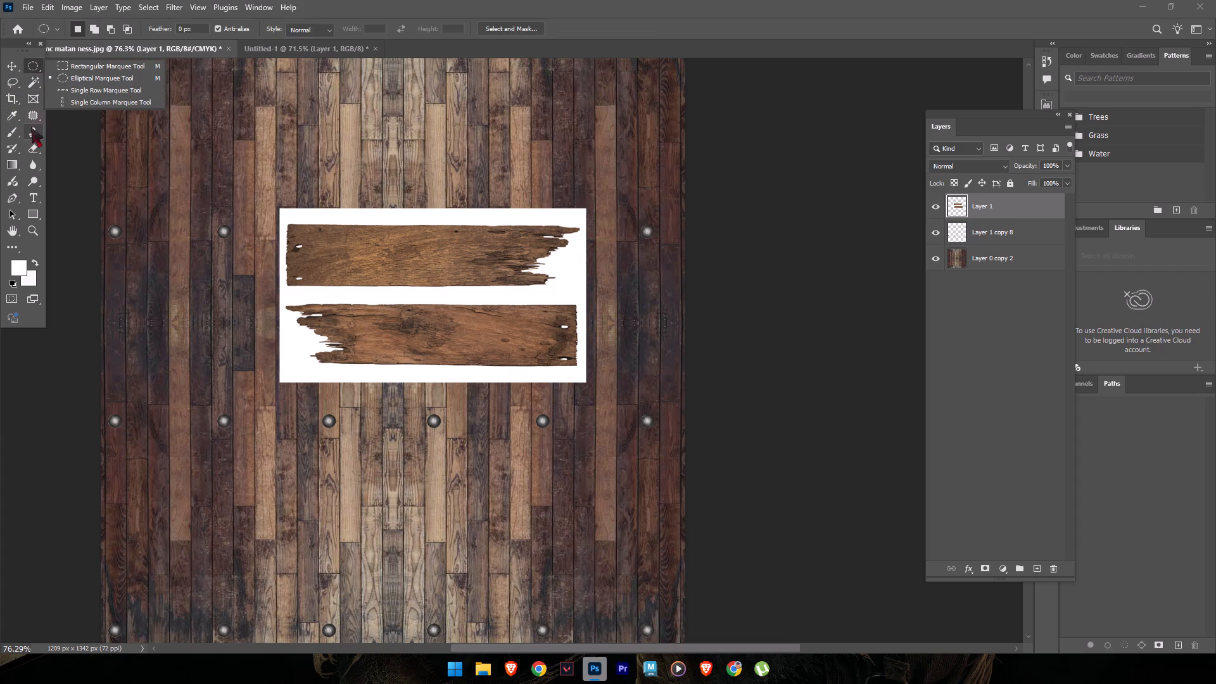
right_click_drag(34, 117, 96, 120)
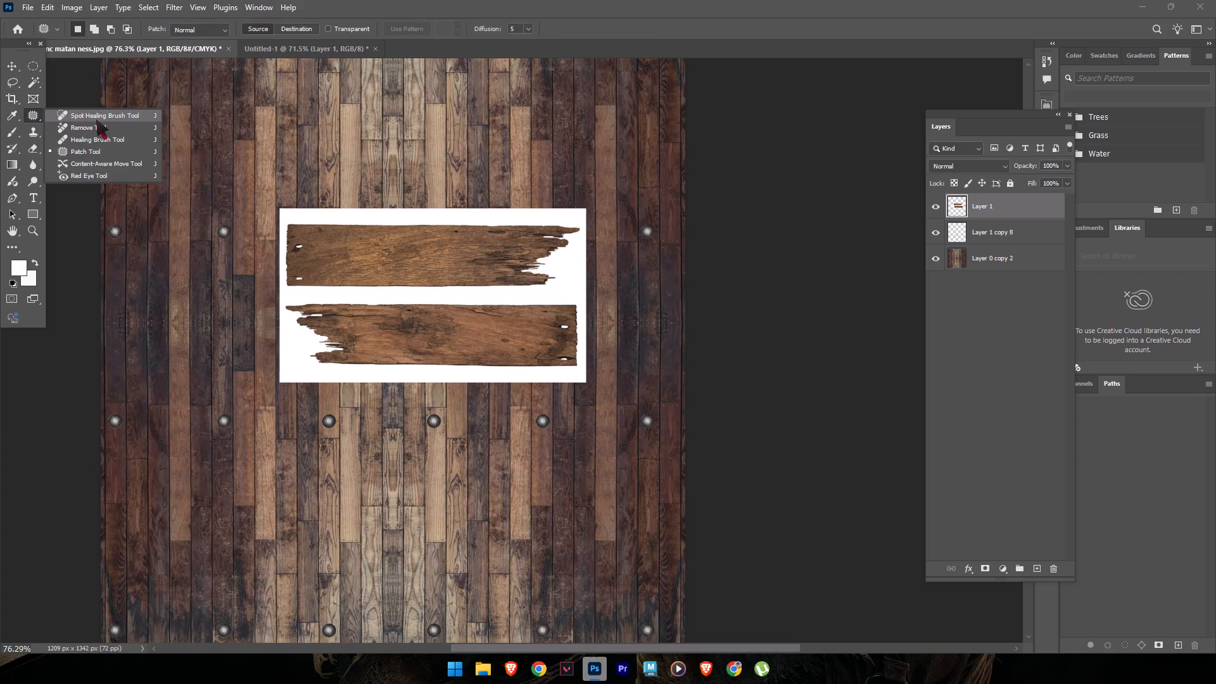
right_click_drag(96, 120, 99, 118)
Select both broken planks with Select Subject, add the missed left end of the upper plank, and copy the selection to a new layer.
right_click_drag(99, 118, 94, 158)
right_click_drag(35, 82, 54, 89)
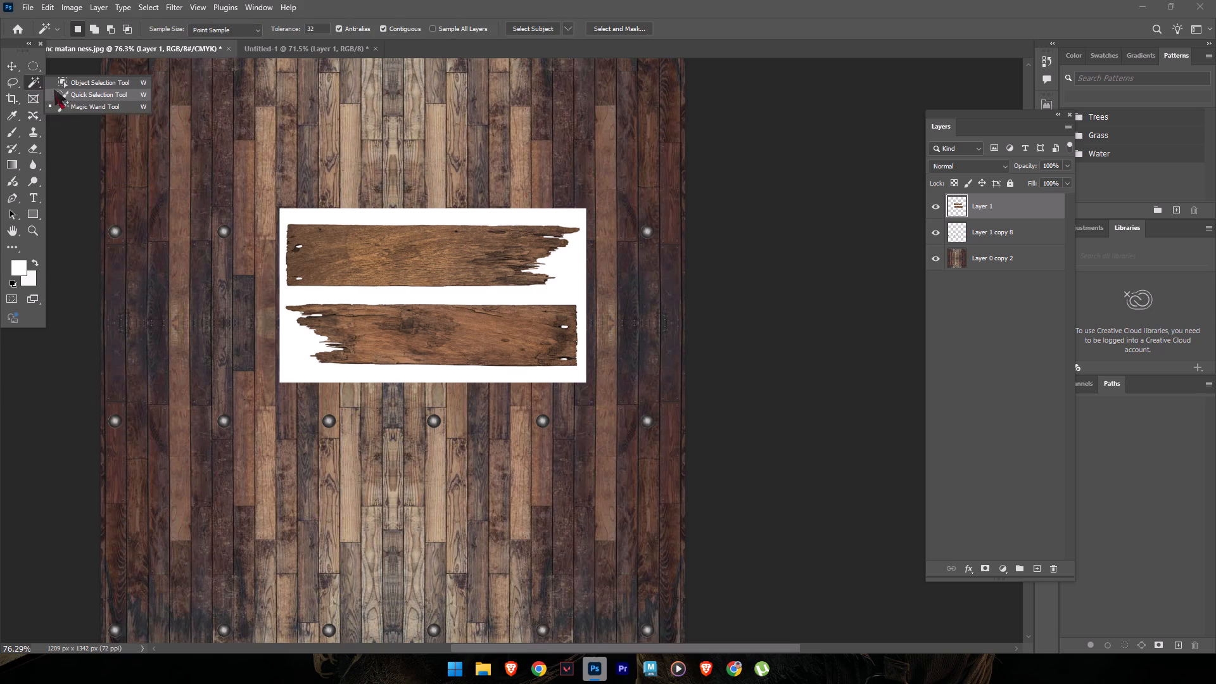
right_click_drag(54, 89, 82, 104)
left_click(82, 104)
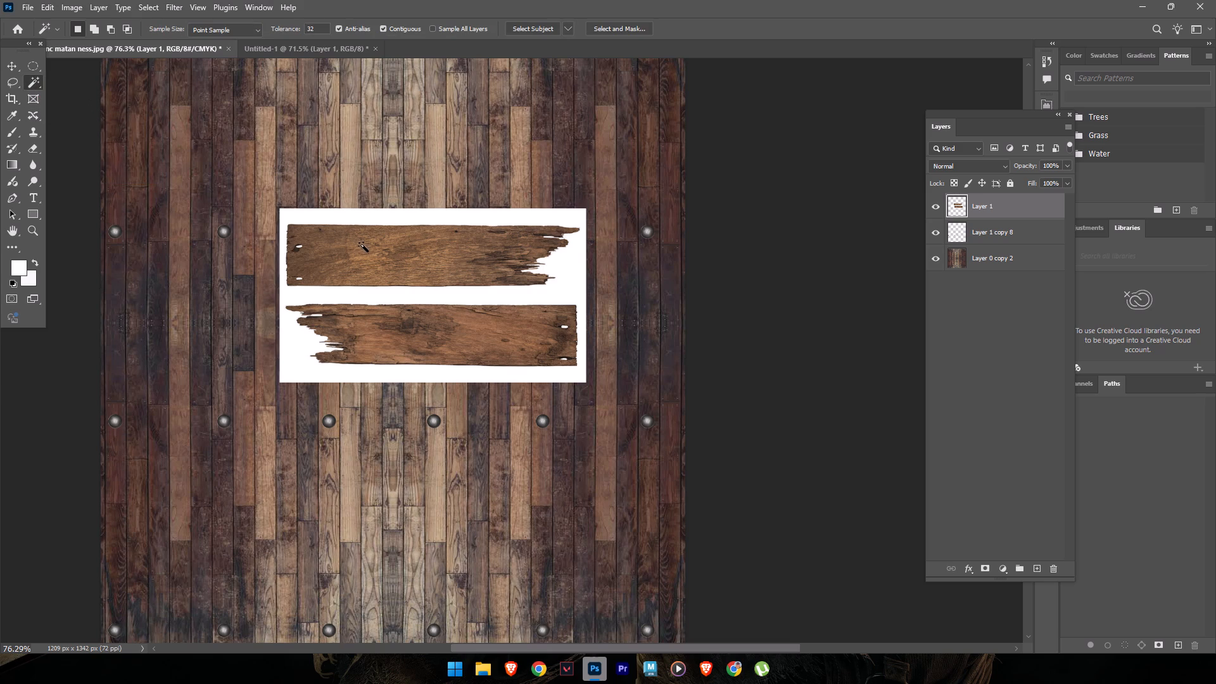
left_click(536, 29)
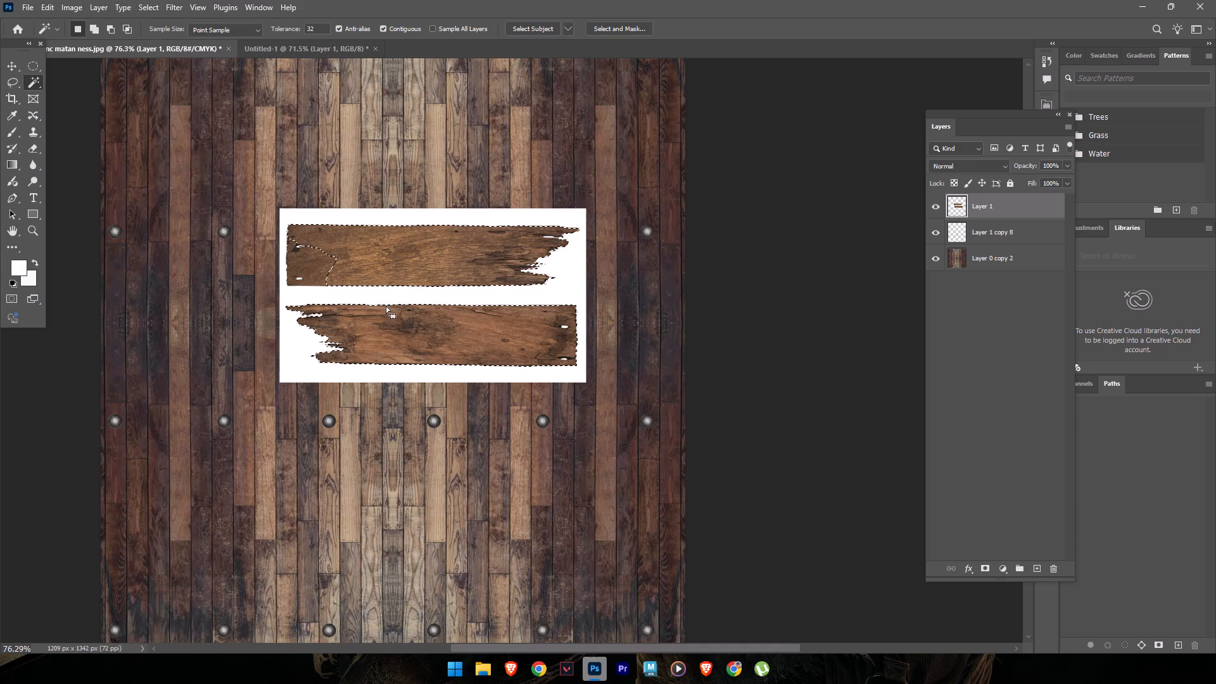
left_click(317, 268, "shift")
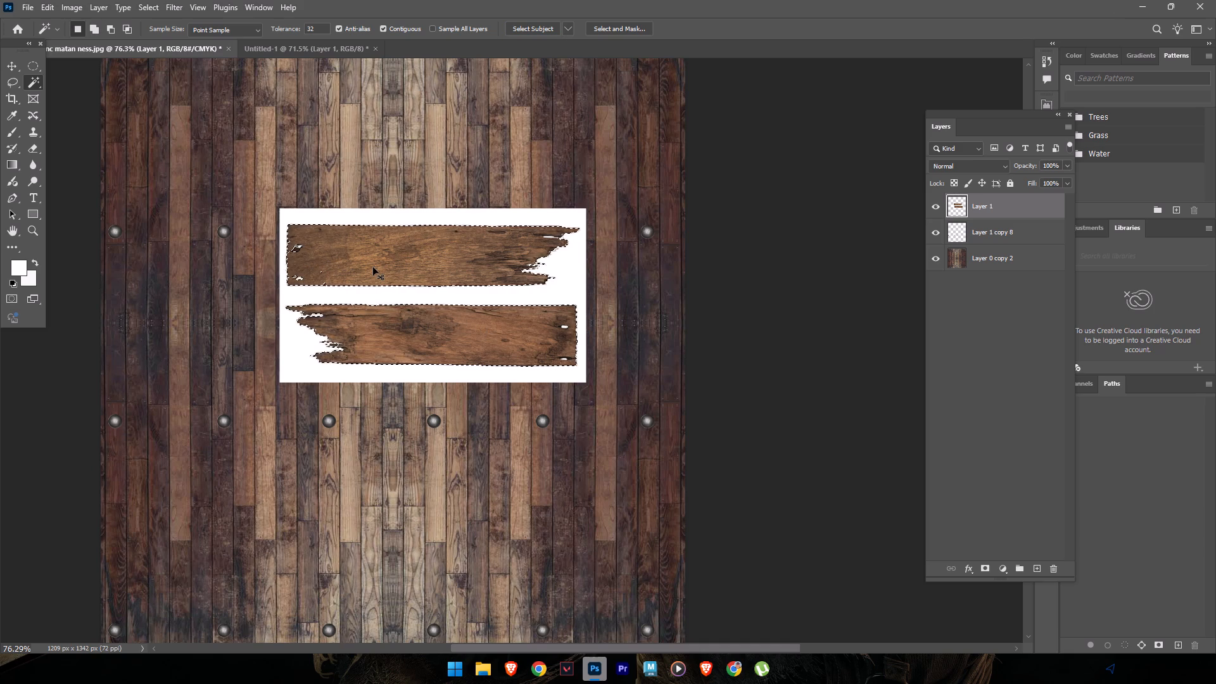
key("ctrl+j")
Delete the original Layer 1 that holds the planks' white background.
left_click(10, 65)
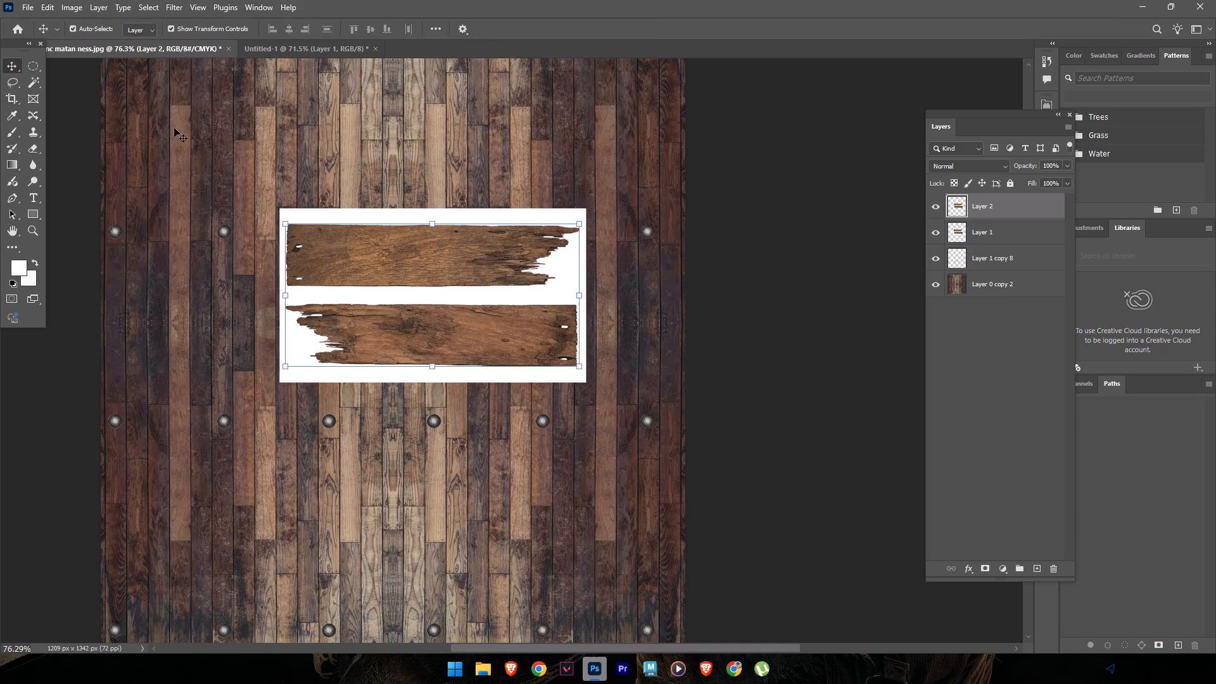
left_click(988, 240)
key("Delete")
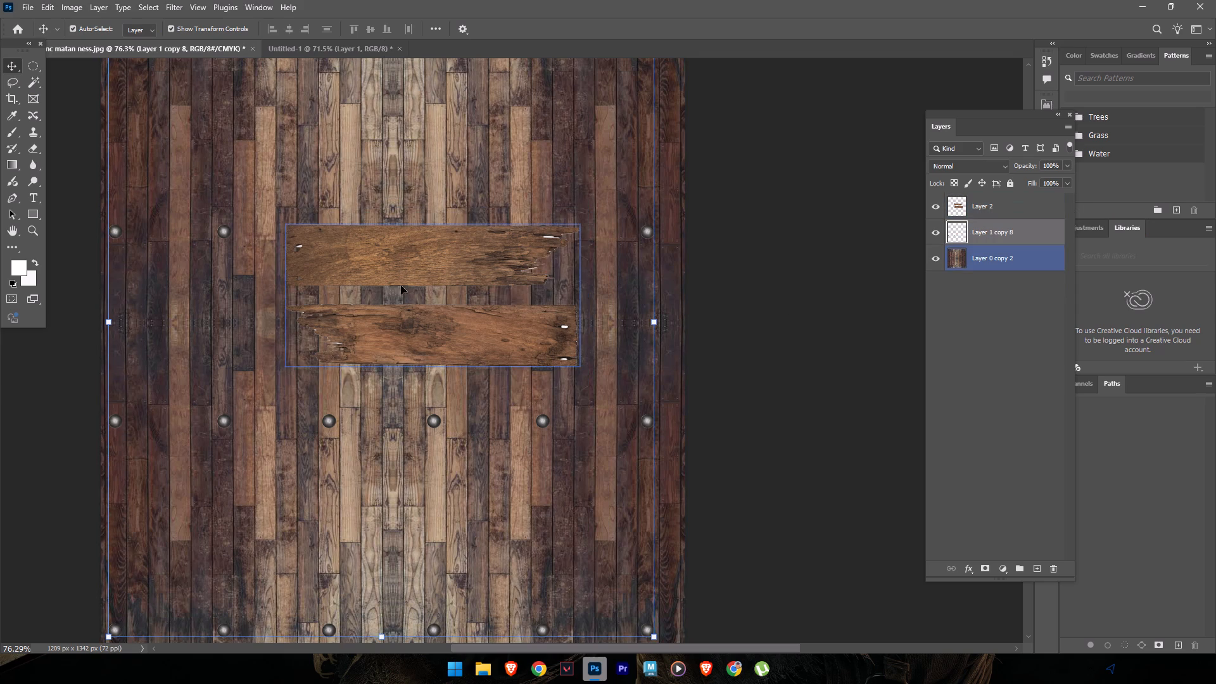
Erase the lower plank from Layer 2 using a rectangular marquee selection around it, and clear the selection.
left_click(428, 266)
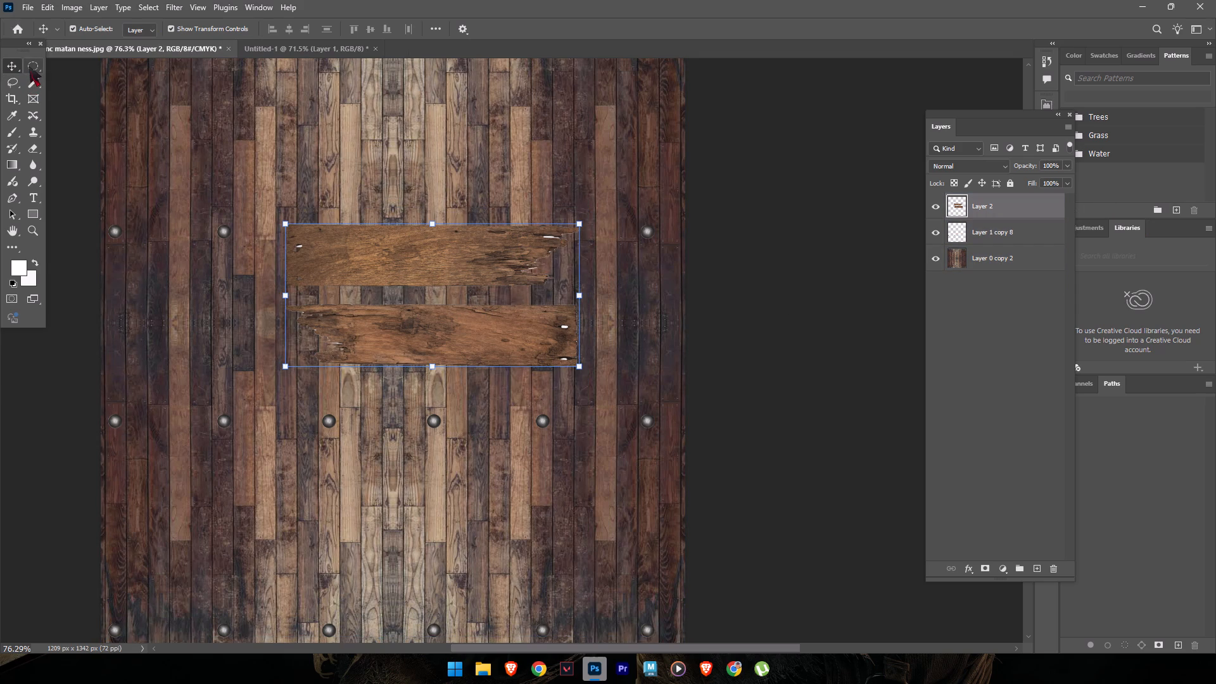
key("m")
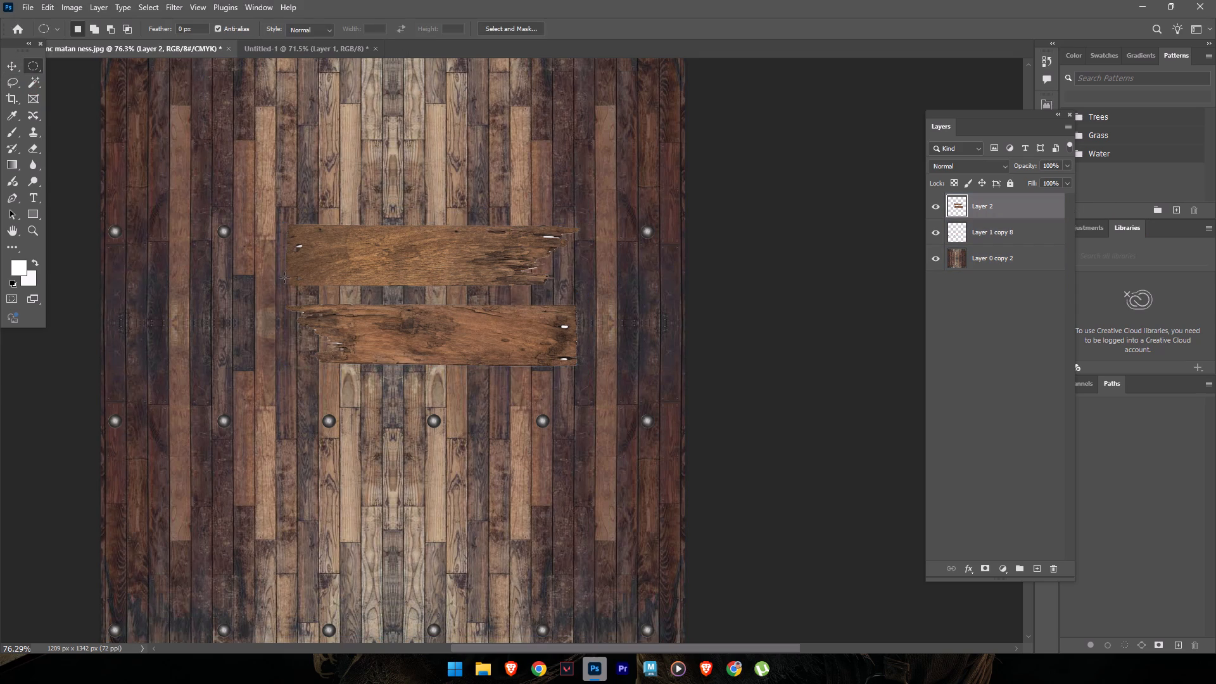
key("m")
type("mm")
type("mm")
key("m")
key("m")
key("m")
key("m")
key("m")
key("m")
key("m")
key("m")
key("m")
key("m")
key("m")
left_click(30, 67)
left_click_drag(34, 67, 68, 65)
left_click_drag(642, 433, 262, 301)
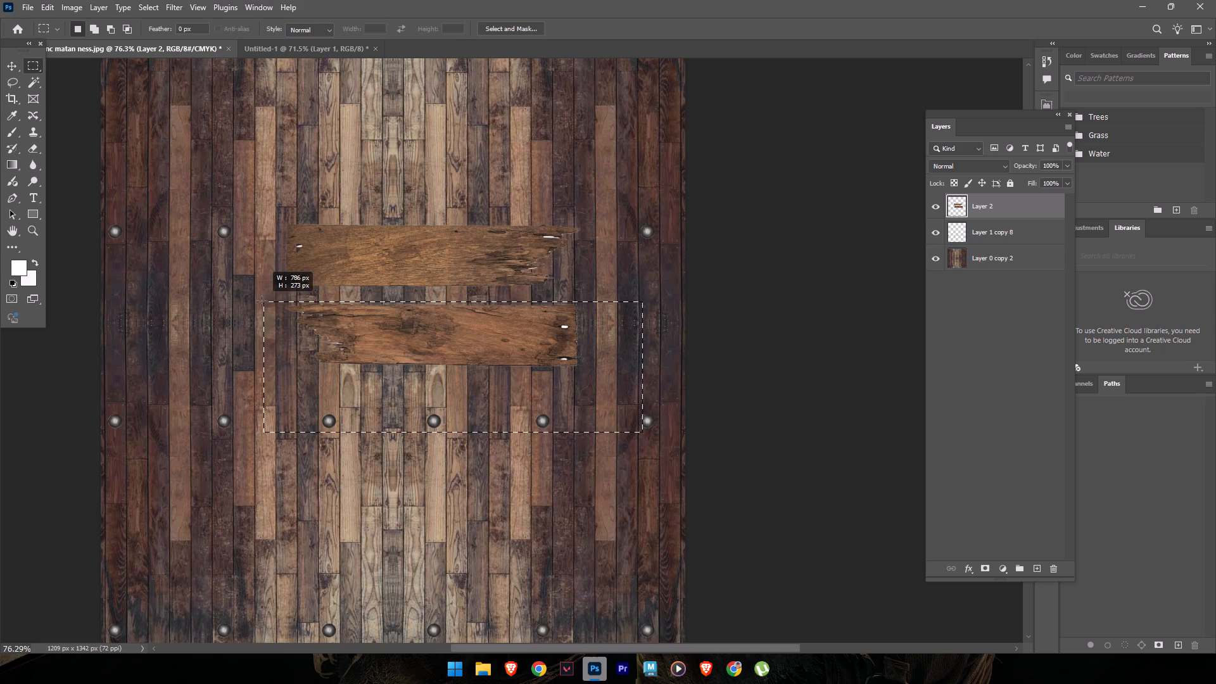
left_click_drag(262, 301, 253, 290)
key("Delete")
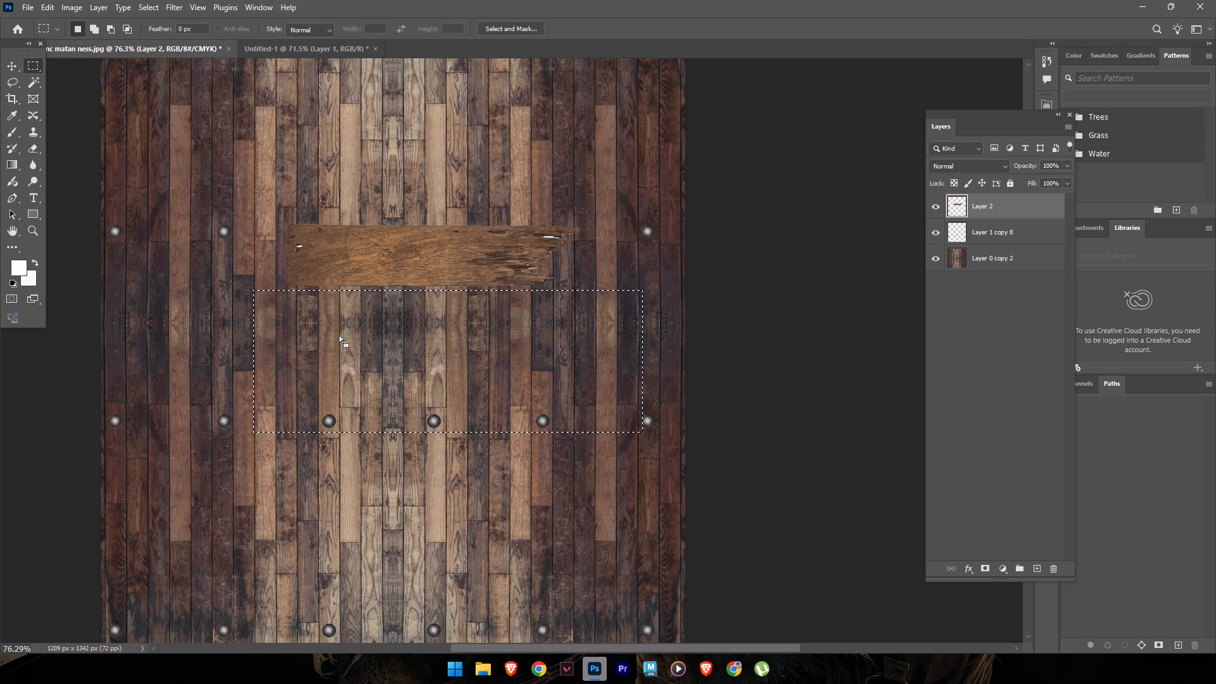
left_click(10, 66)
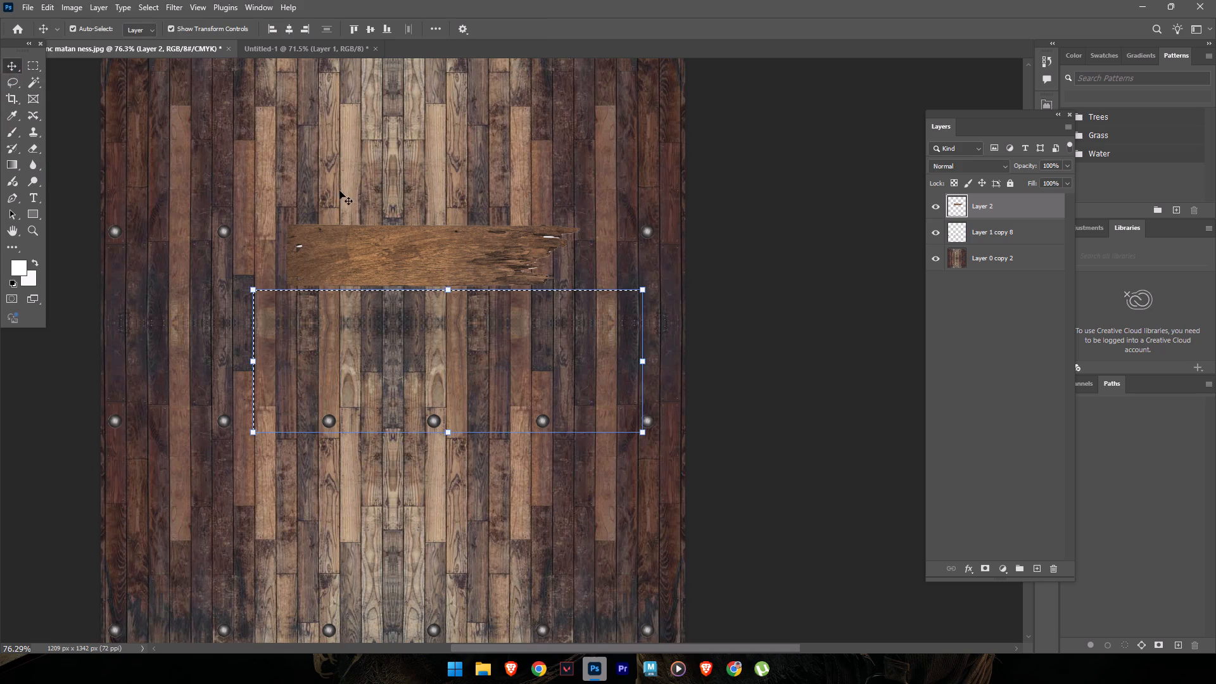
left_click(419, 261)
key("ctrl+d")
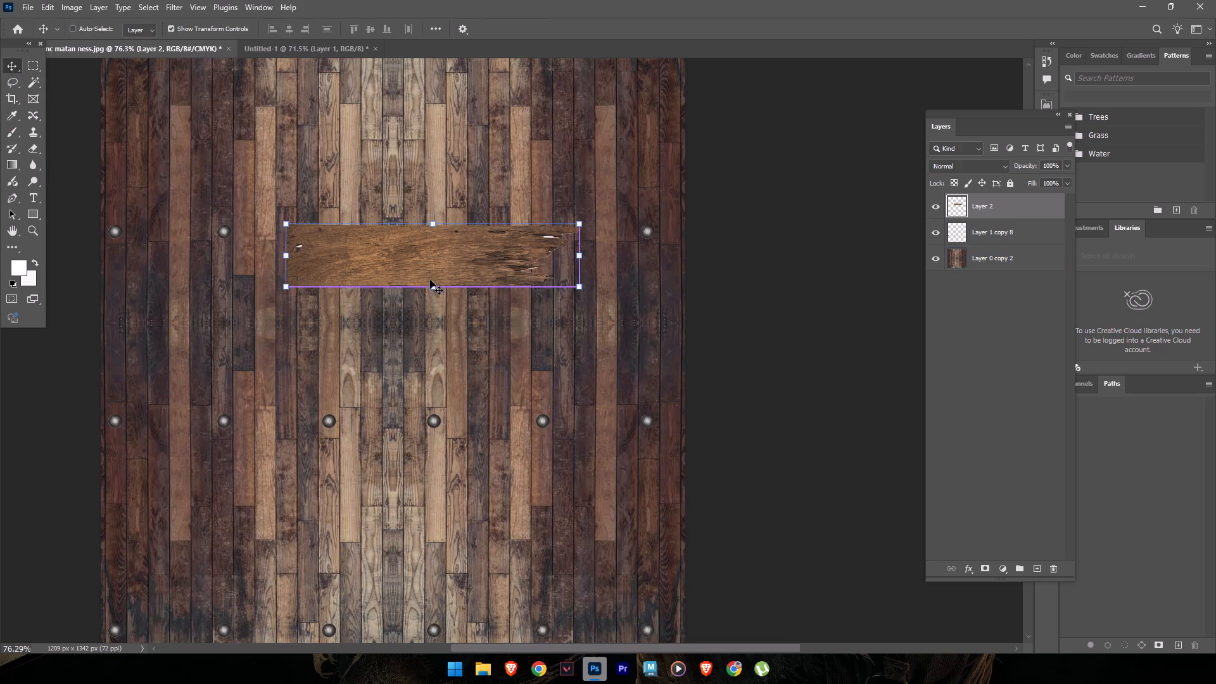
Shift the remaining plank slightly down and to the right on the wood texture.
left_click_drag(415, 253, 420, 260)
left_click(422, 264)
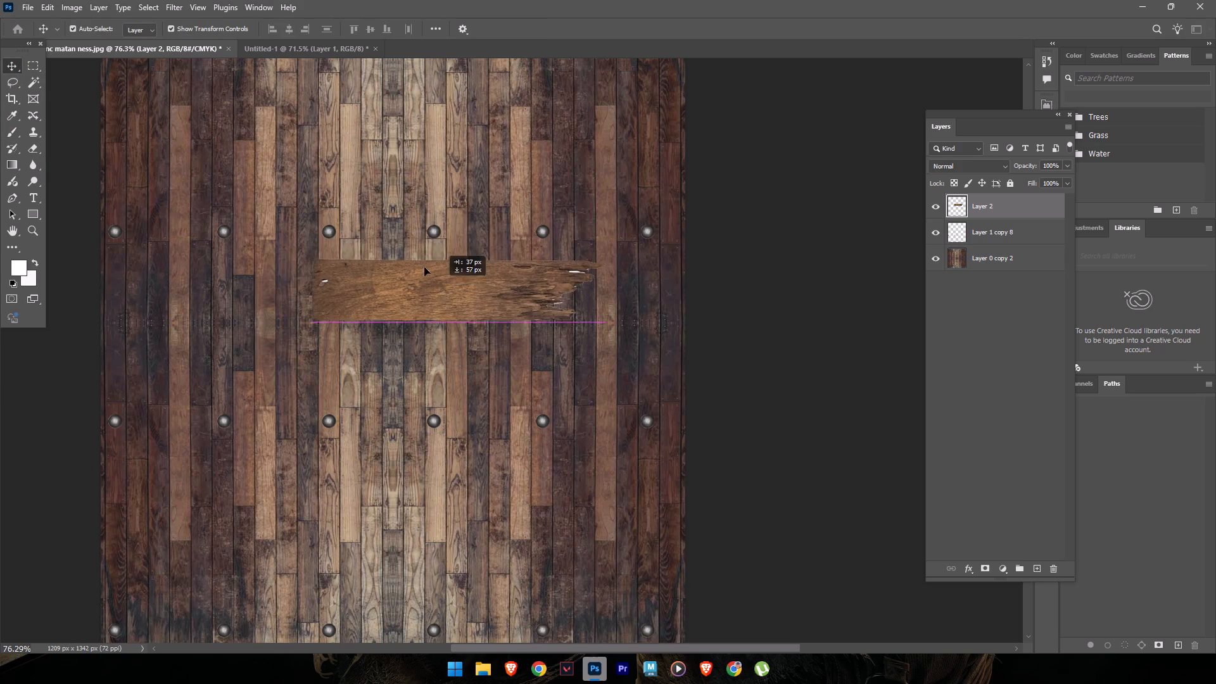
Switch to Media Player, play the class recording to check how the plank shape is handled, and return to Photoshop.
key("alt+Tab")
key("alt+Tab")
key("alt+Tab")
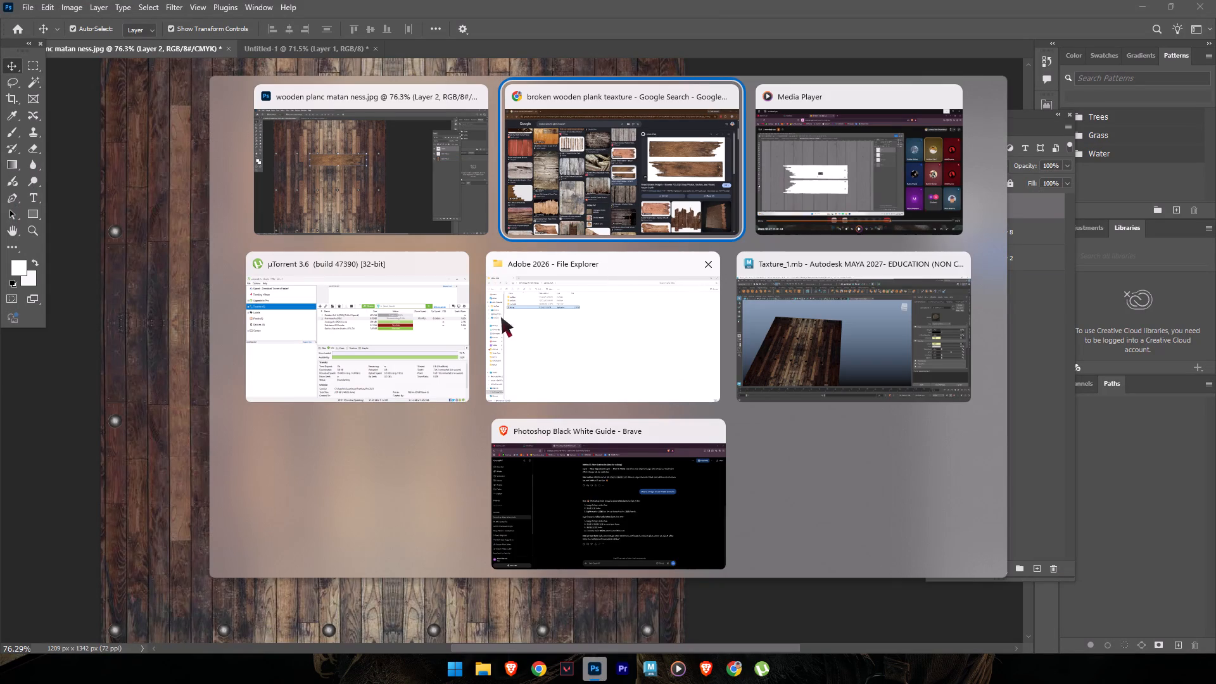
left_click(452, 264, "alt")
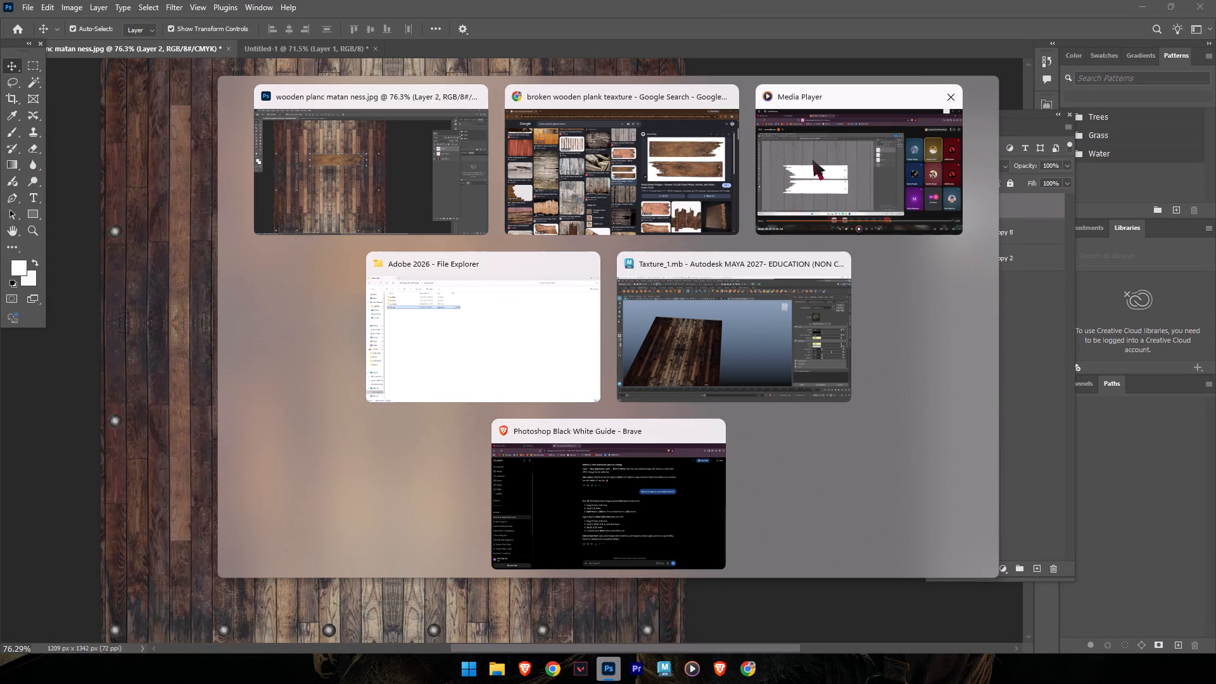
left_click(795, 159, "alt")
left_click(611, 253)
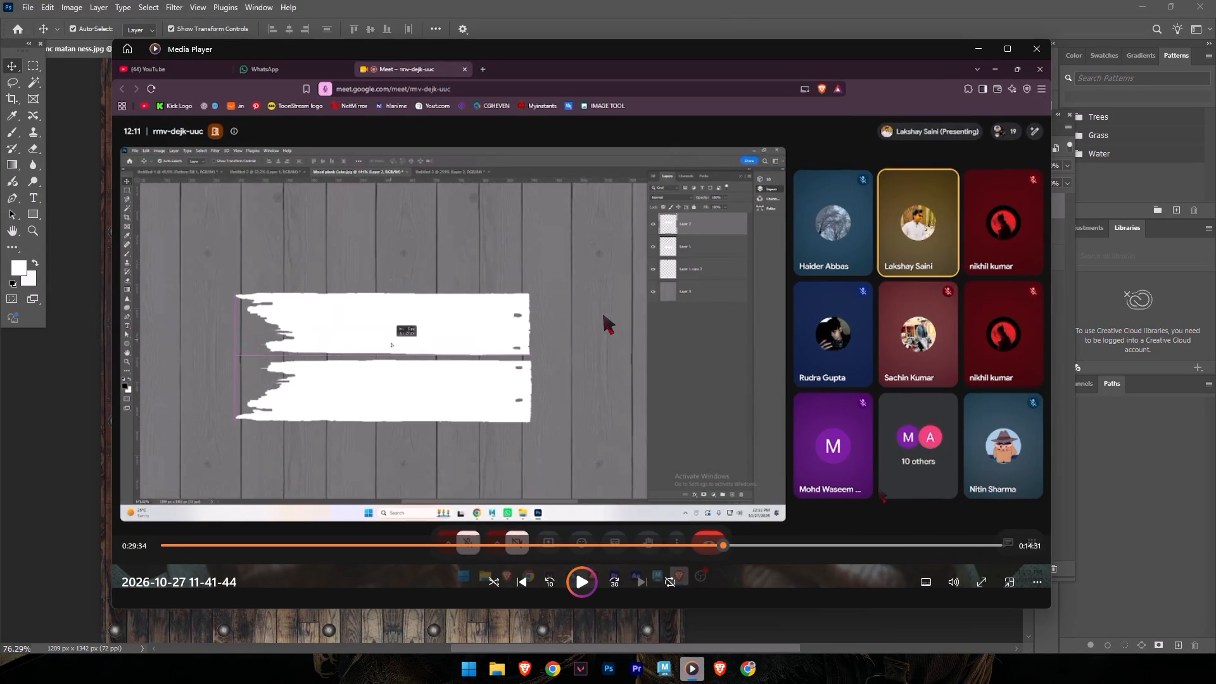
left_click(598, 317)
left_click(531, 365)
key("alt+Tab")
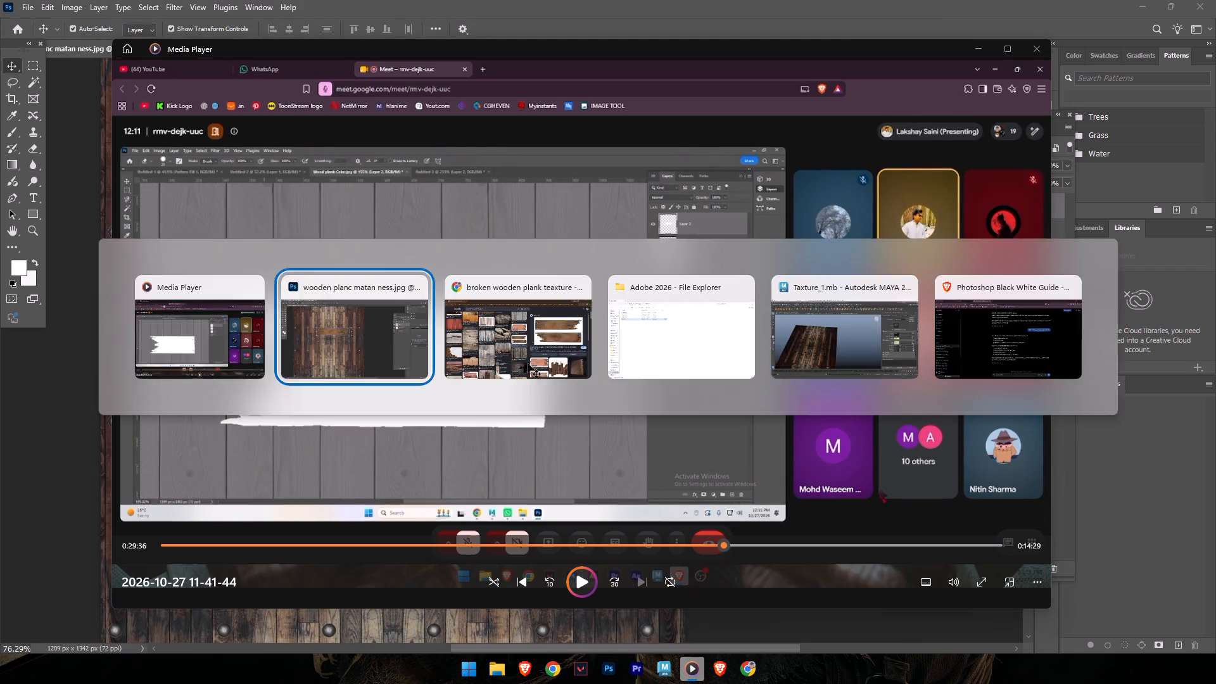
Desaturate the plank on Layer 2.
scroll(447, 303, "up", 1)
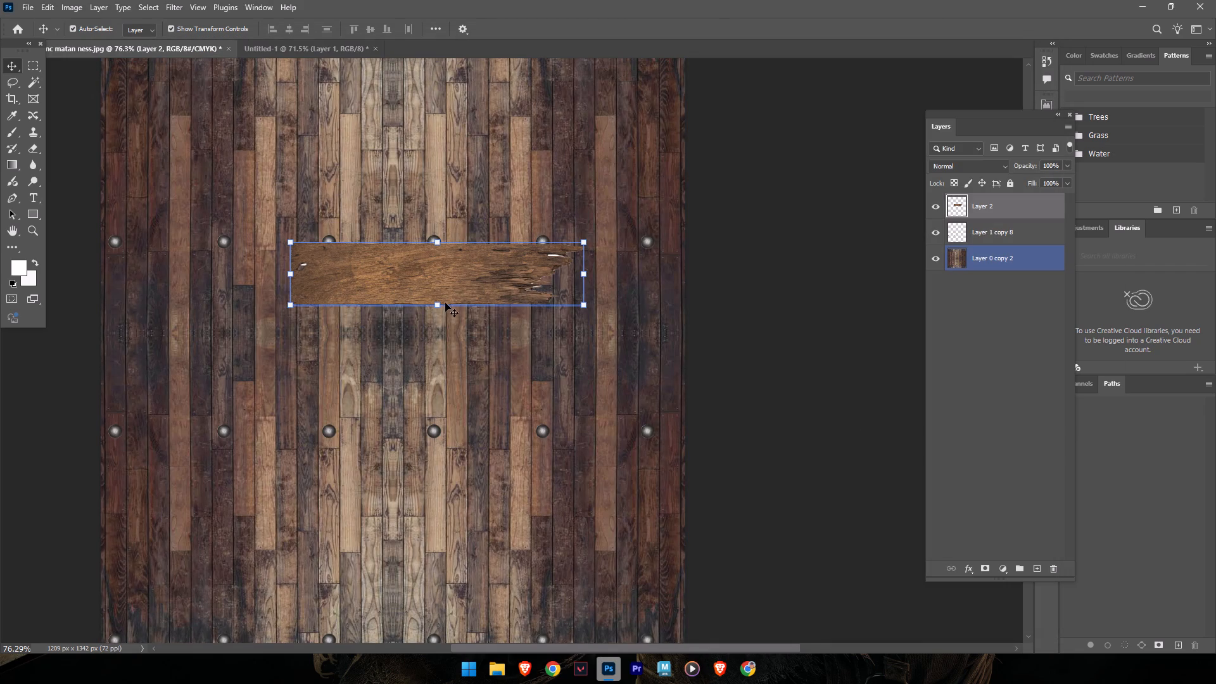
key("ctrl+shift+u")
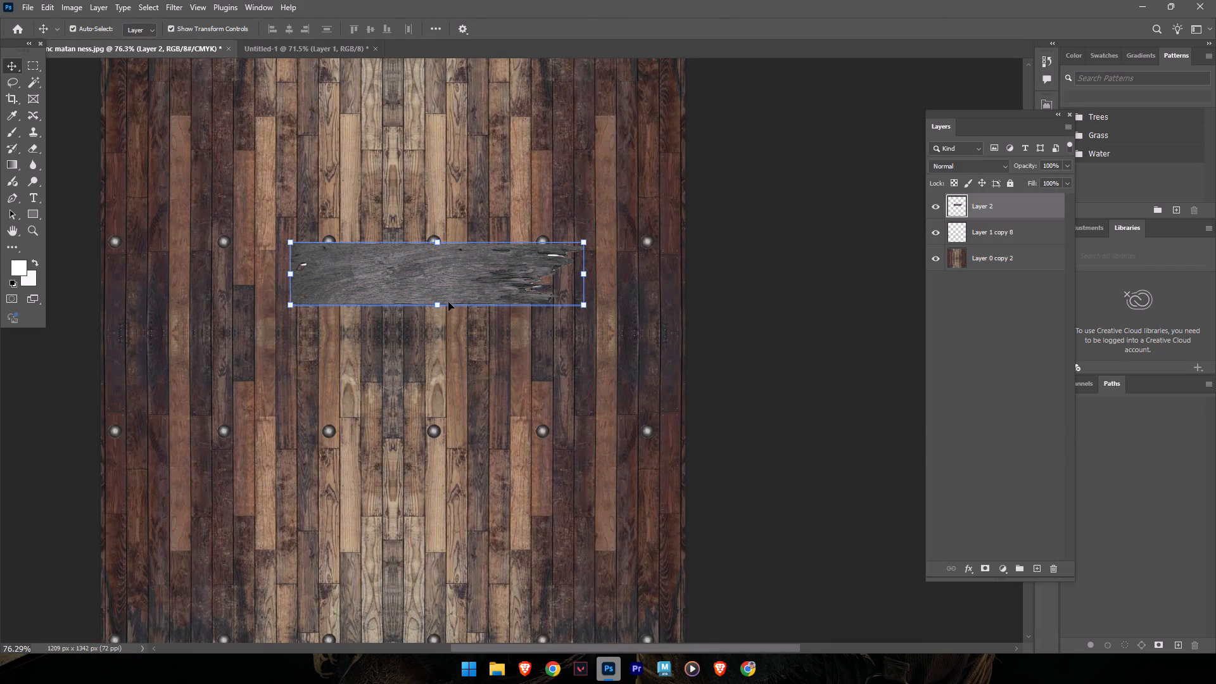
Turn the plank solid white with Levels, using a midtone input of 9.99 and an output black level of 255.
key("ctrl+l")
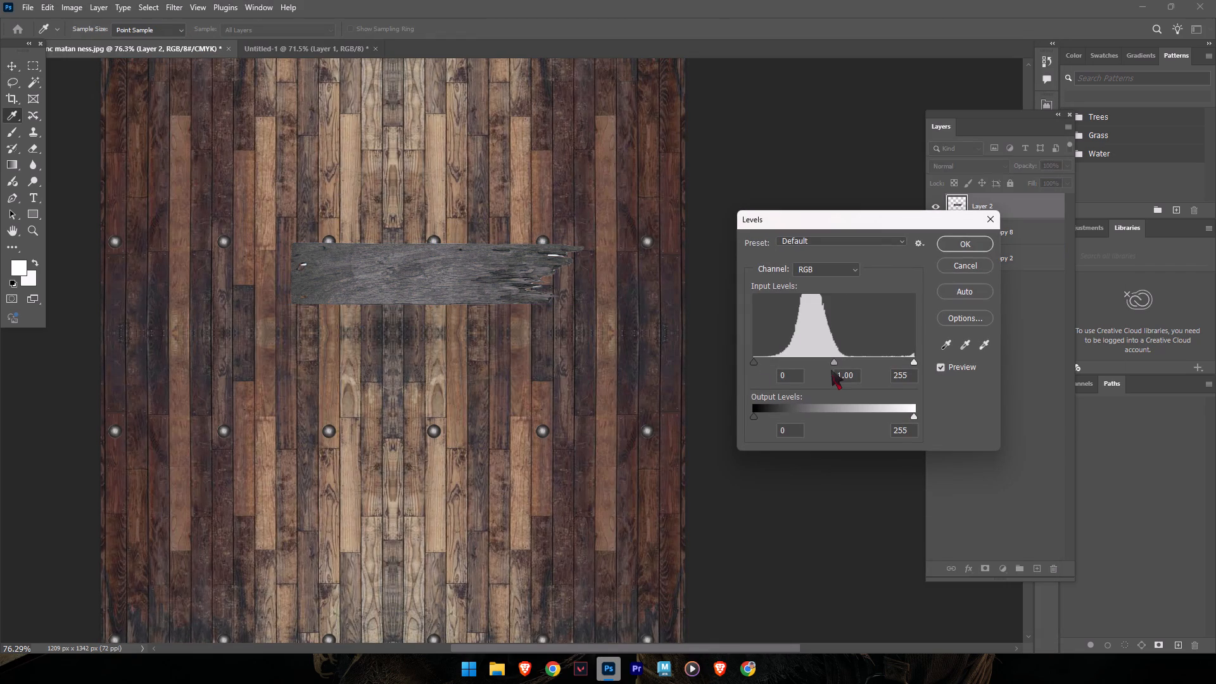
left_click_drag(834, 362, 674, 352)
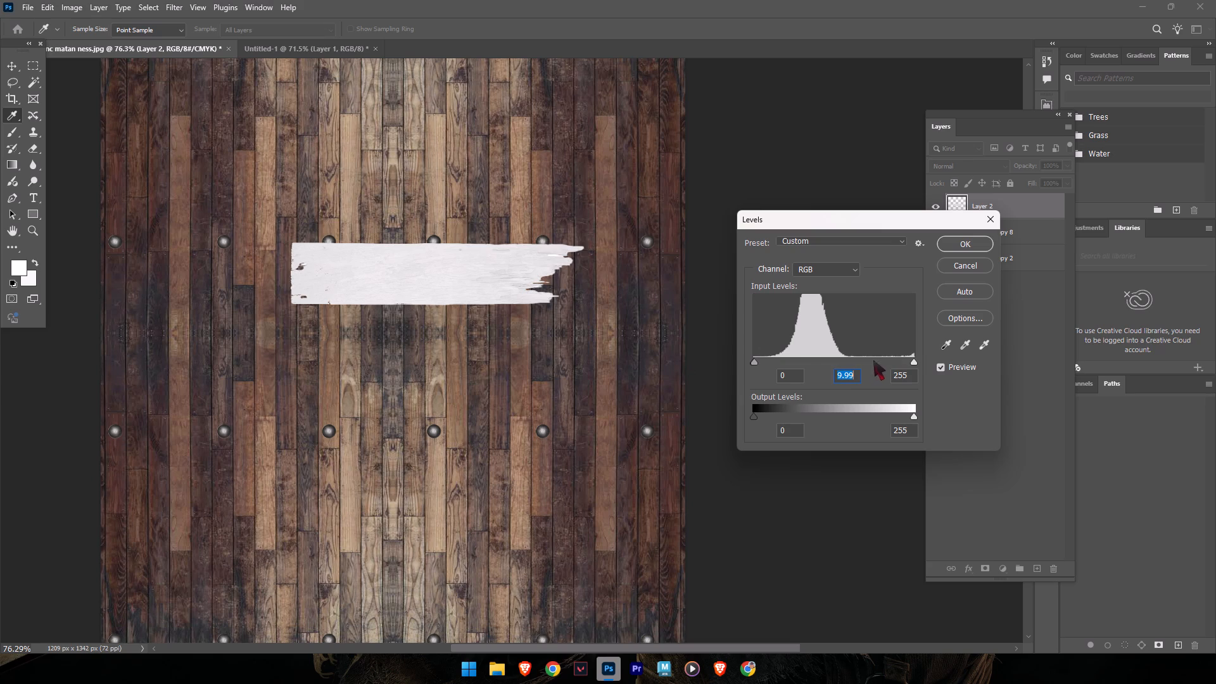
left_click_drag(752, 412, 1028, 422)
left_click_drag(972, 424, 695, 436)
left_click_drag(754, 419, 1042, 424)
left_click_drag(911, 360, 1053, 369)
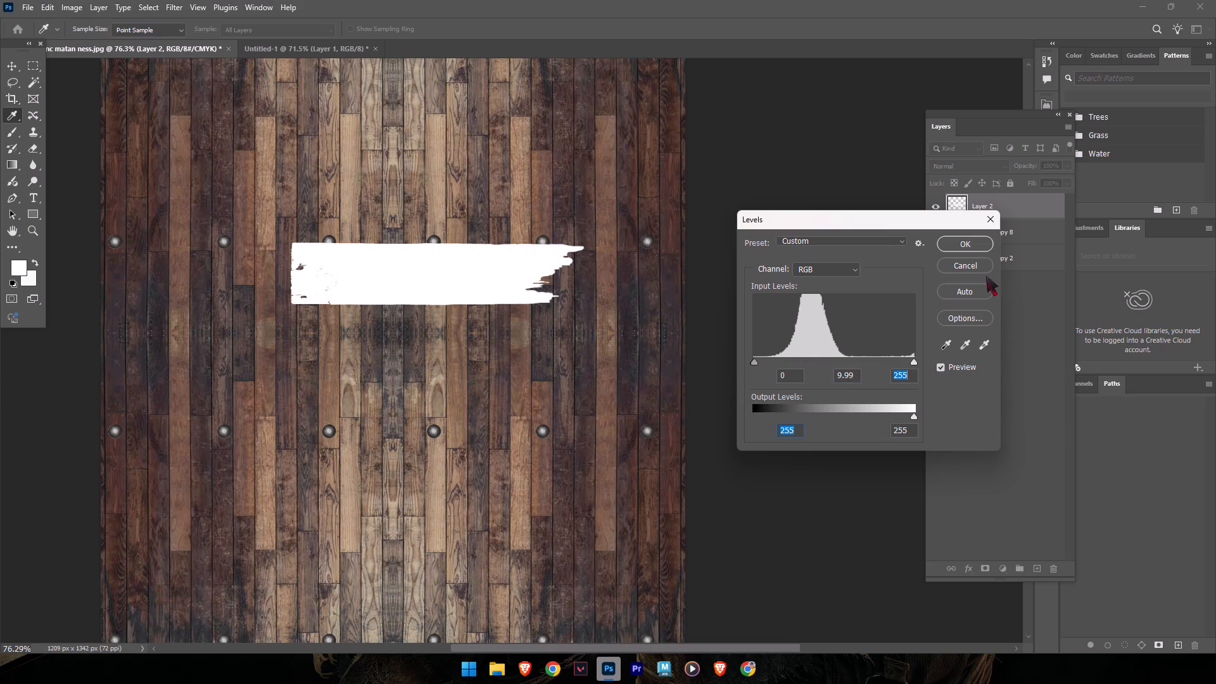
left_click(966, 244)
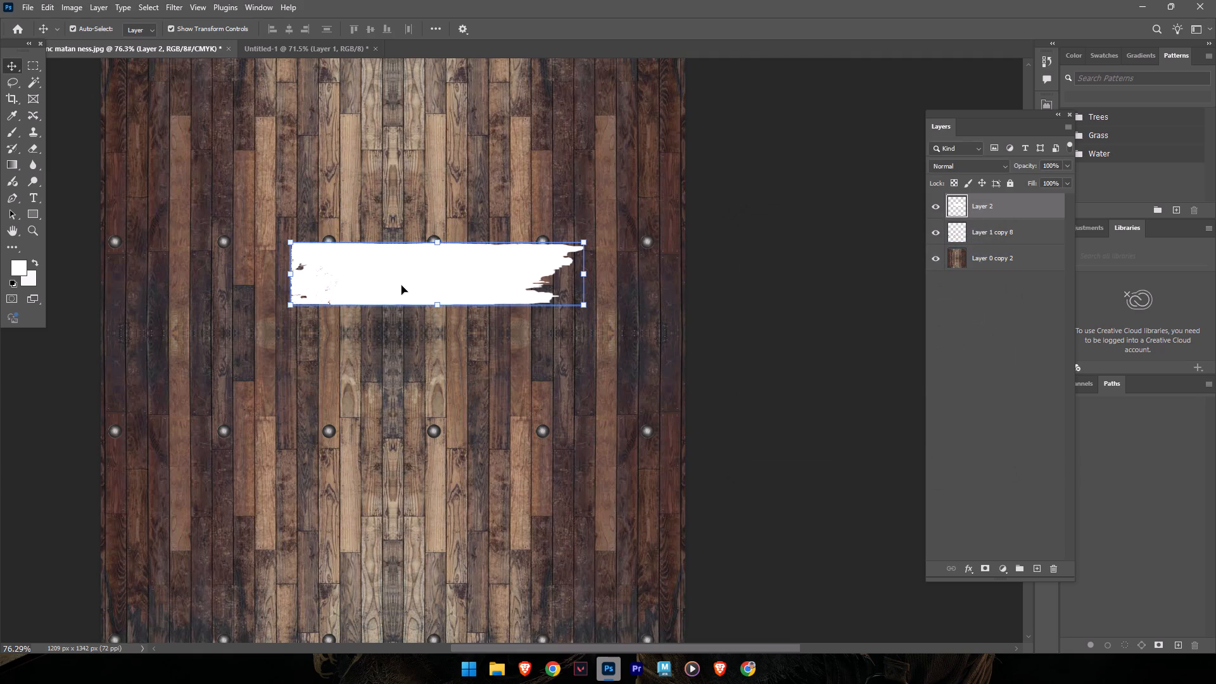
Duplicate the white plank and place the copy directly below the original, so the two pieces meet.
left_click_drag(424, 284, 424, 324, "alt")
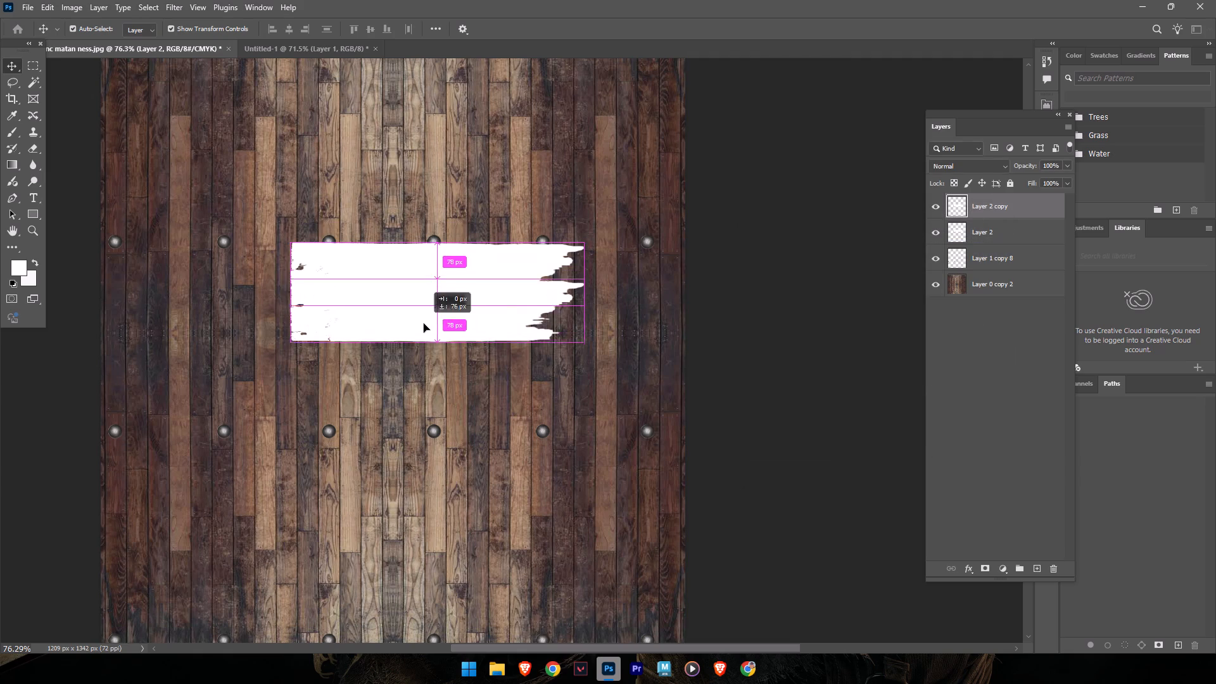
left_click_drag(424, 324, 424, 341, "alt")
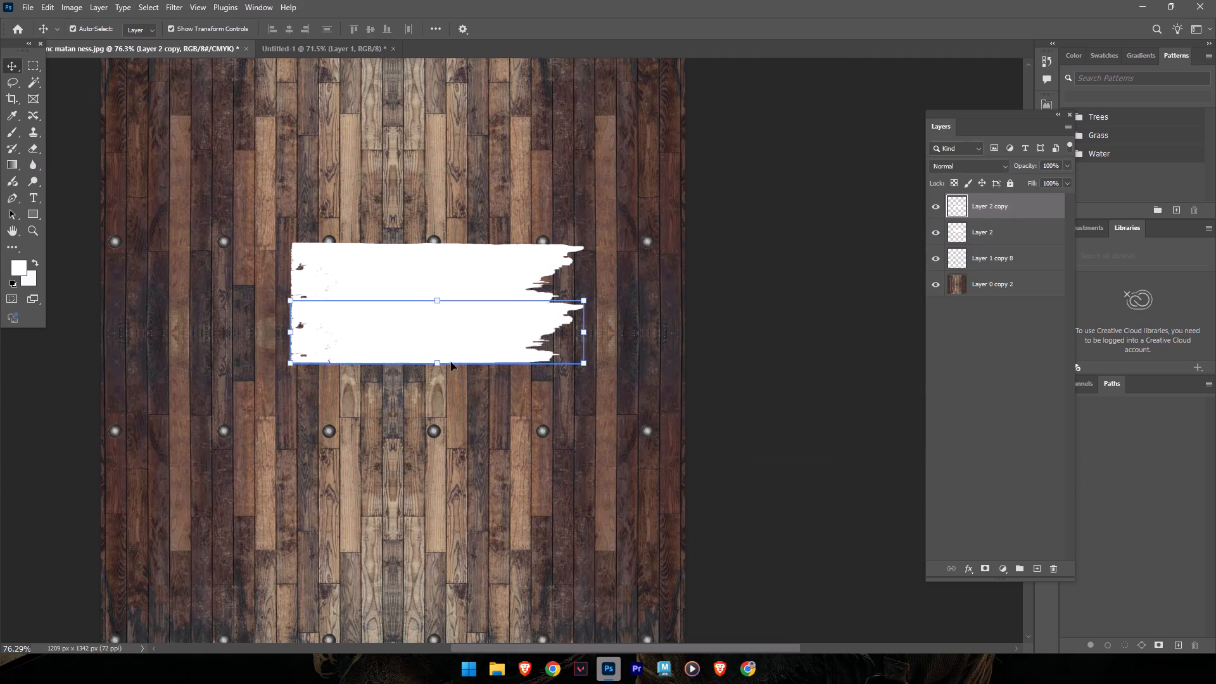
Switch to Media Player, play the recording to check where the instructor places the white planks, and return to Photoshop.
key("w")
scroll(300, 342, "up", 1)
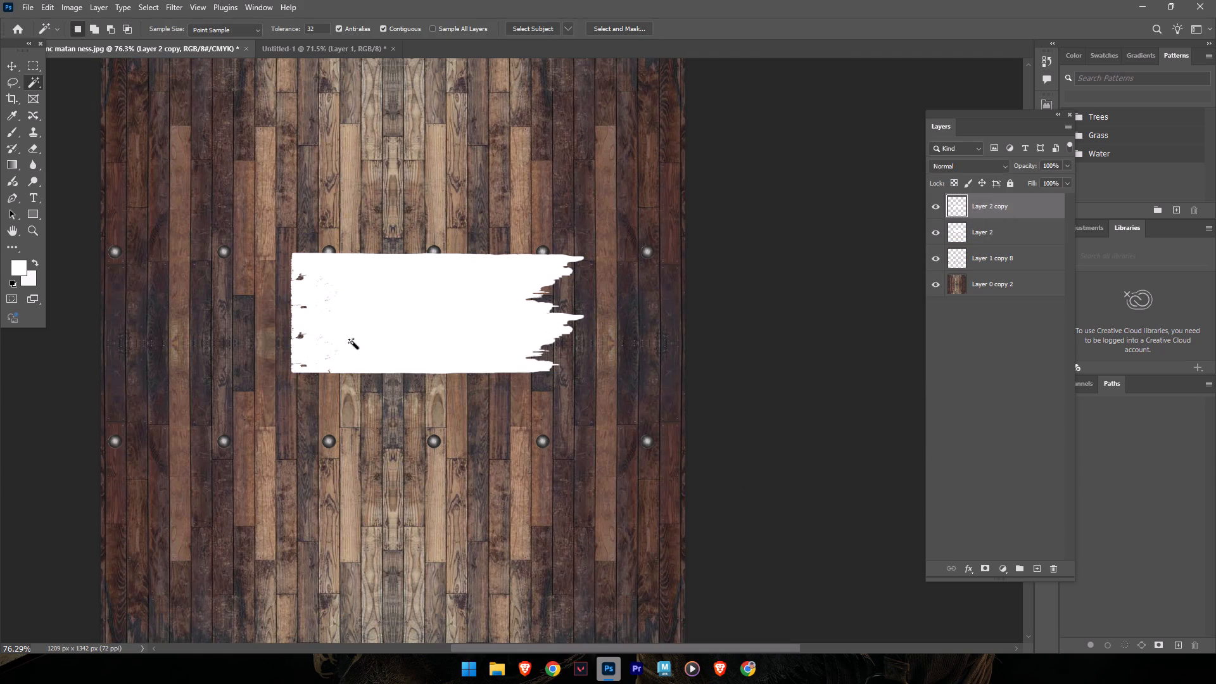
scroll(352, 342, "down", 1)
key("alt+Tab")
left_click(414, 352)
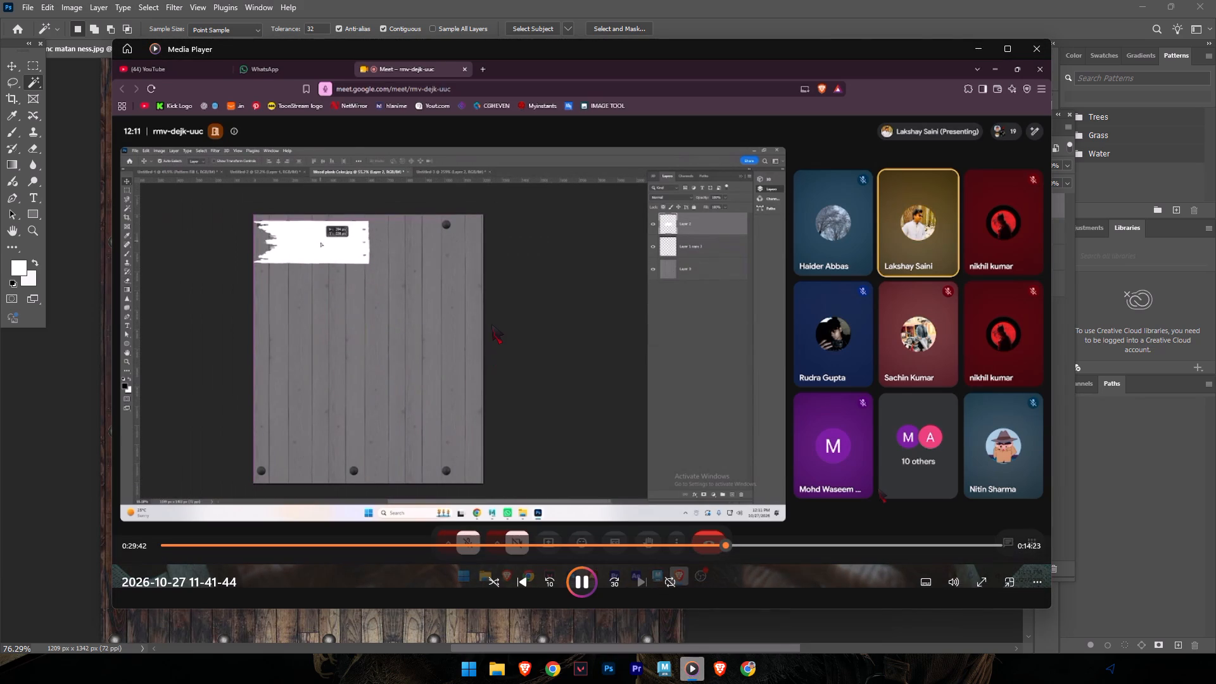
left_click(488, 322)
key("alt+Tab")
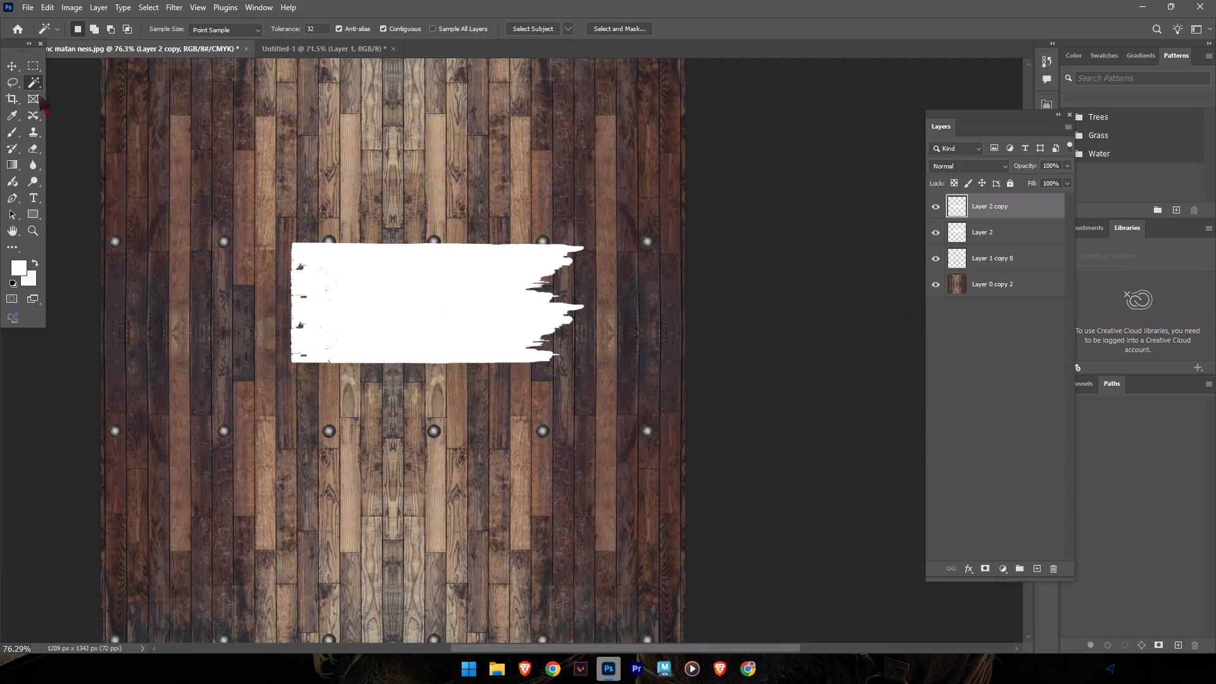
Merge the white plank layers Layer 2 and Layer 2 copy into a single layer.
left_click(9, 65)
scroll(490, 331, "down", 3)
scroll(490, 331, "up", 6)
scroll(494, 332, "down", 2, "alt")
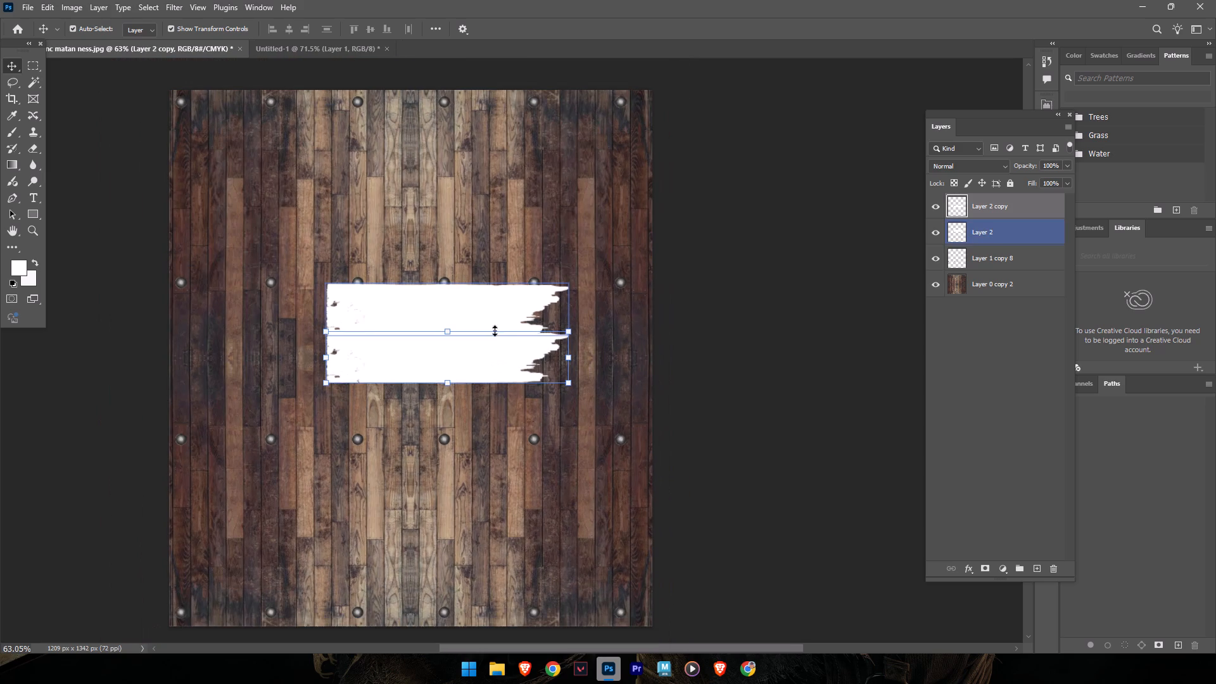
left_click(992, 201, "shift")
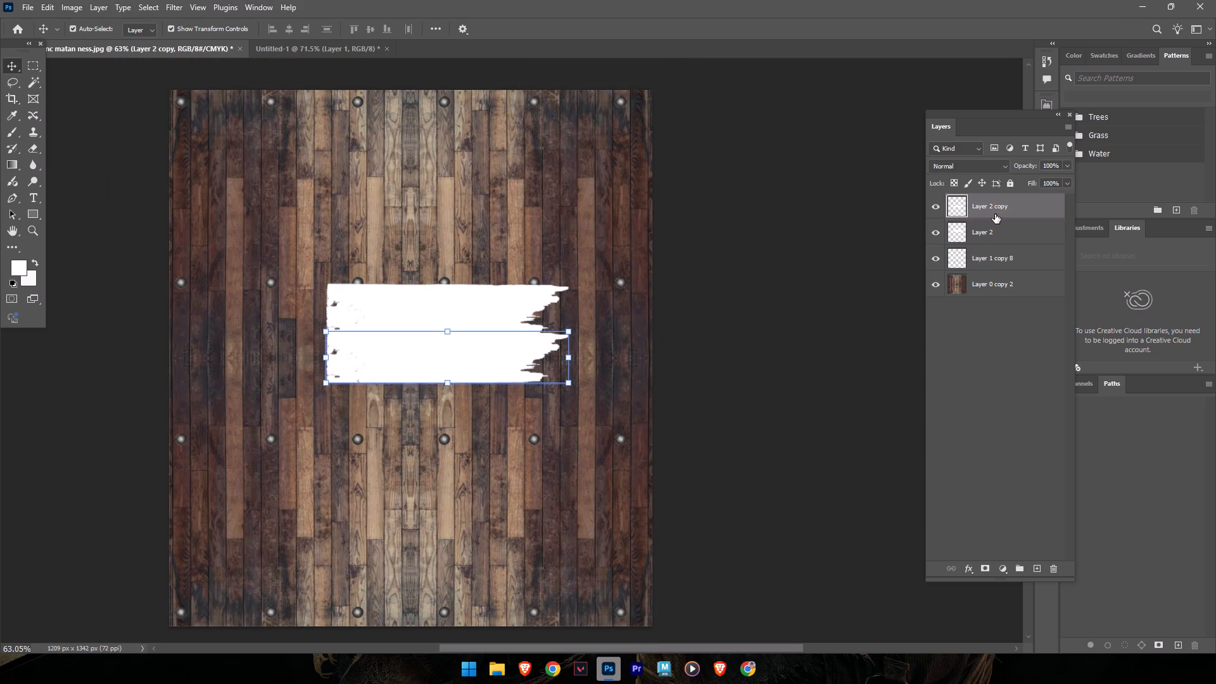
left_click(997, 224, "shift")
key("ctrl+e")
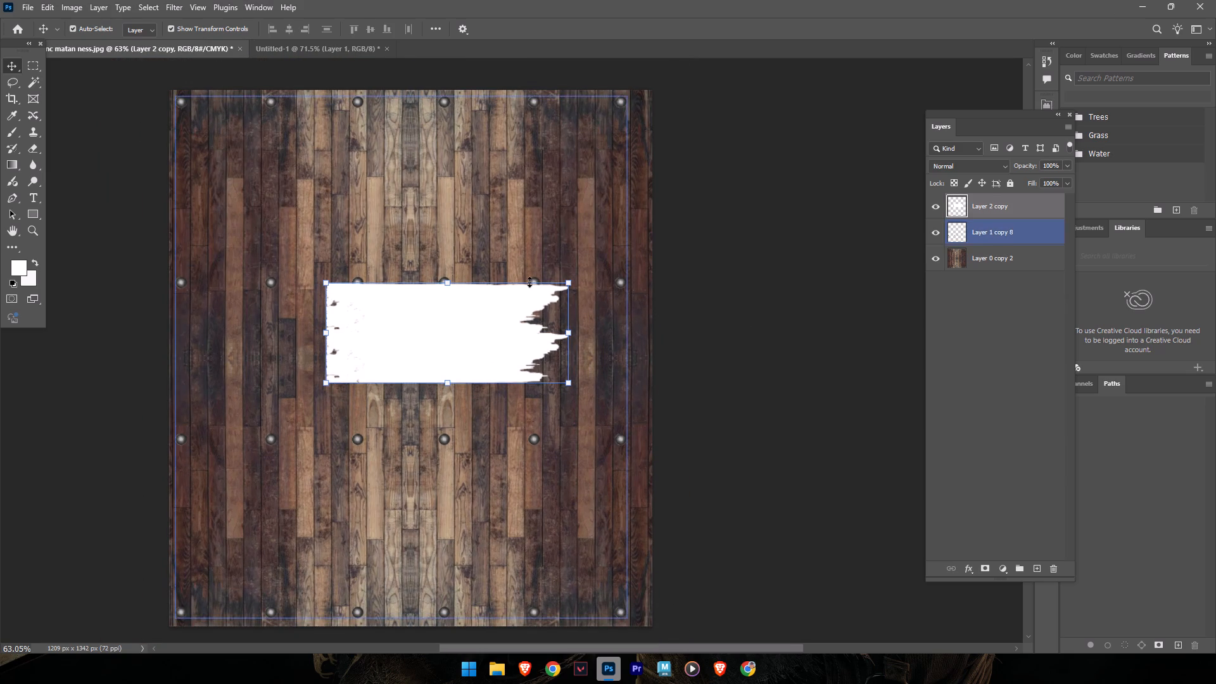
Move the merged white planks to the upper-left area of the wood texture, about 337 px left and 423 px up.
left_click_drag(445, 336, 311, 168)
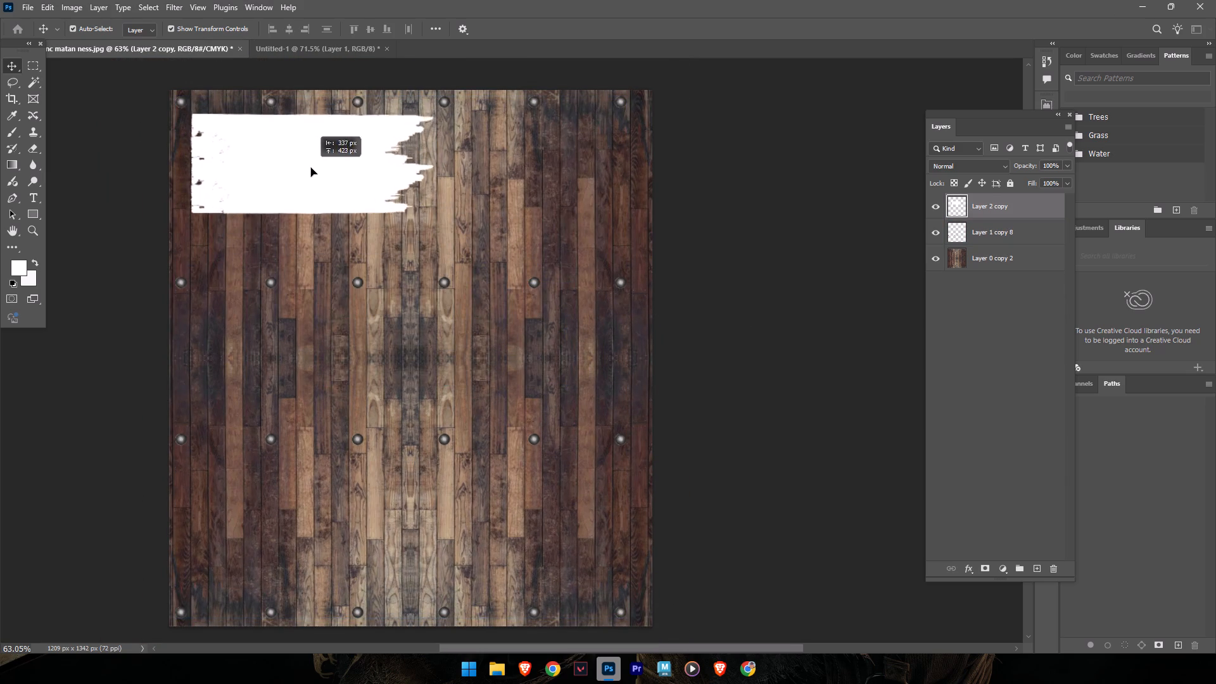
left_click_drag(311, 168, 310, 168)
Switch to Media Player, play the recording briefly to see where the instructor moves the merged planks, and return to Photoshop.
key("alt+Tab")
left_click(535, 353)
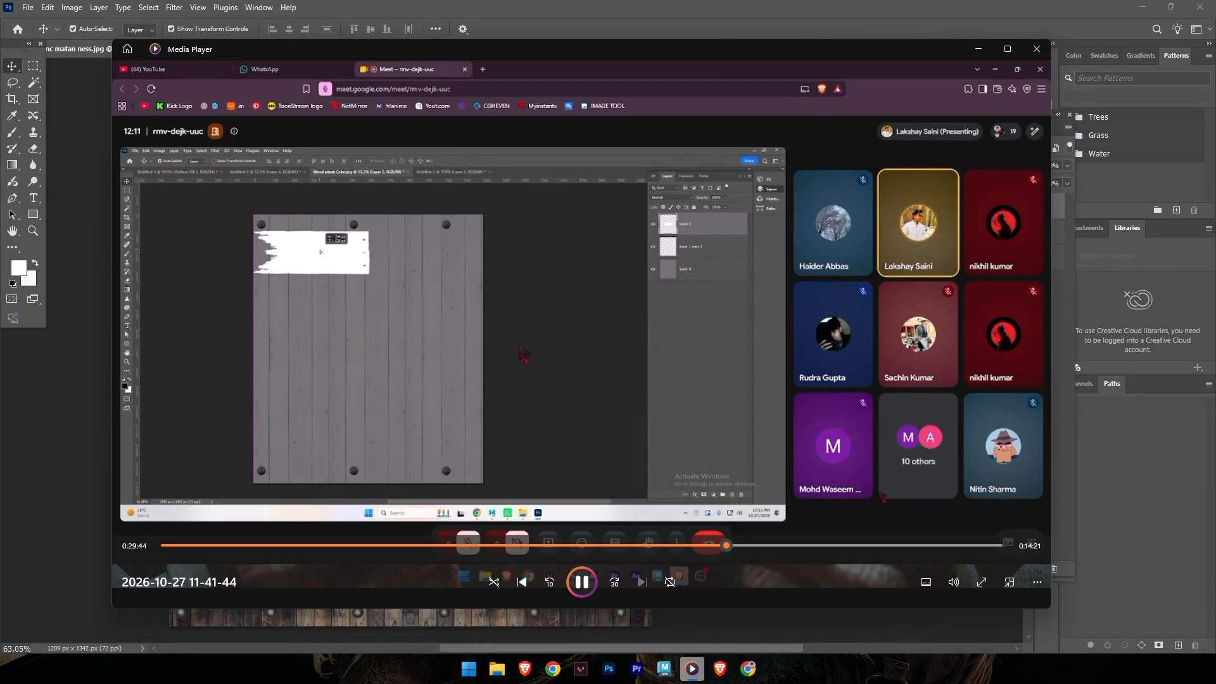
left_click(518, 344)
key("alt+Tab")
Move the merged white planks horizontally to the upper-right area of the wood texture, with the jagged ends near its right edge.
left_click_drag(319, 173, 483, 179)
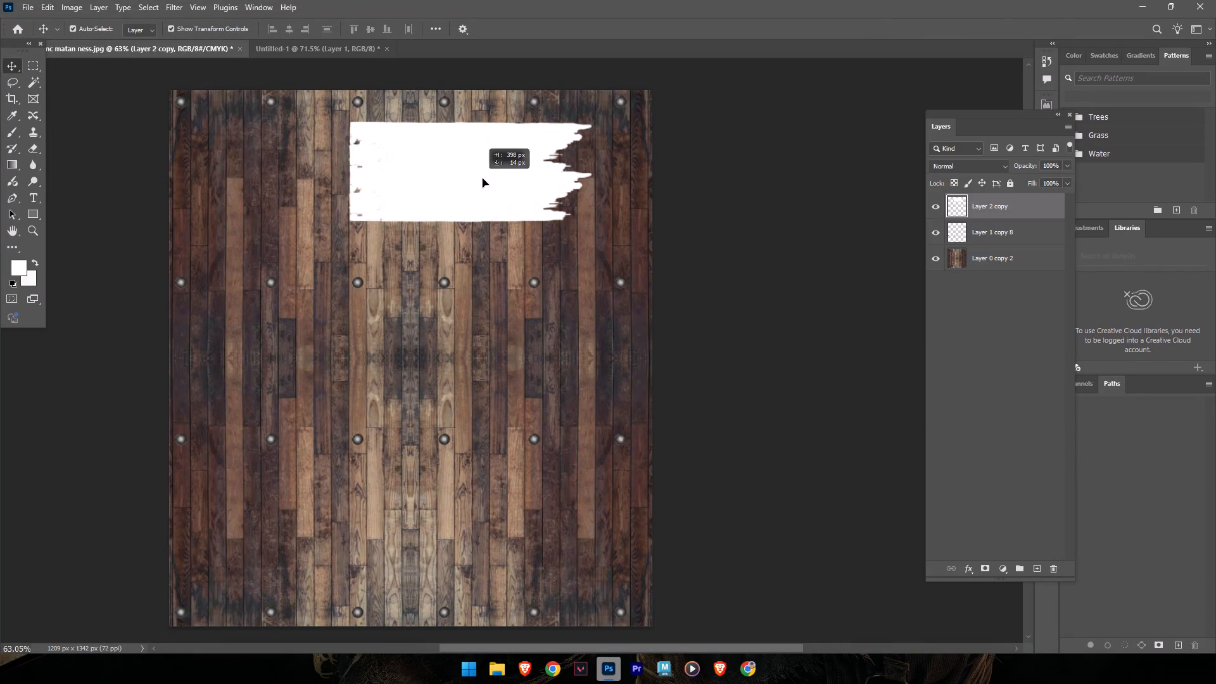
left_click_drag(483, 179, 520, 171)
Switch to Media Player, play the recording to see how the instructor duplicates the planks downward, and return to Photoshop.
key("alt+Tab")
left_click(531, 324)
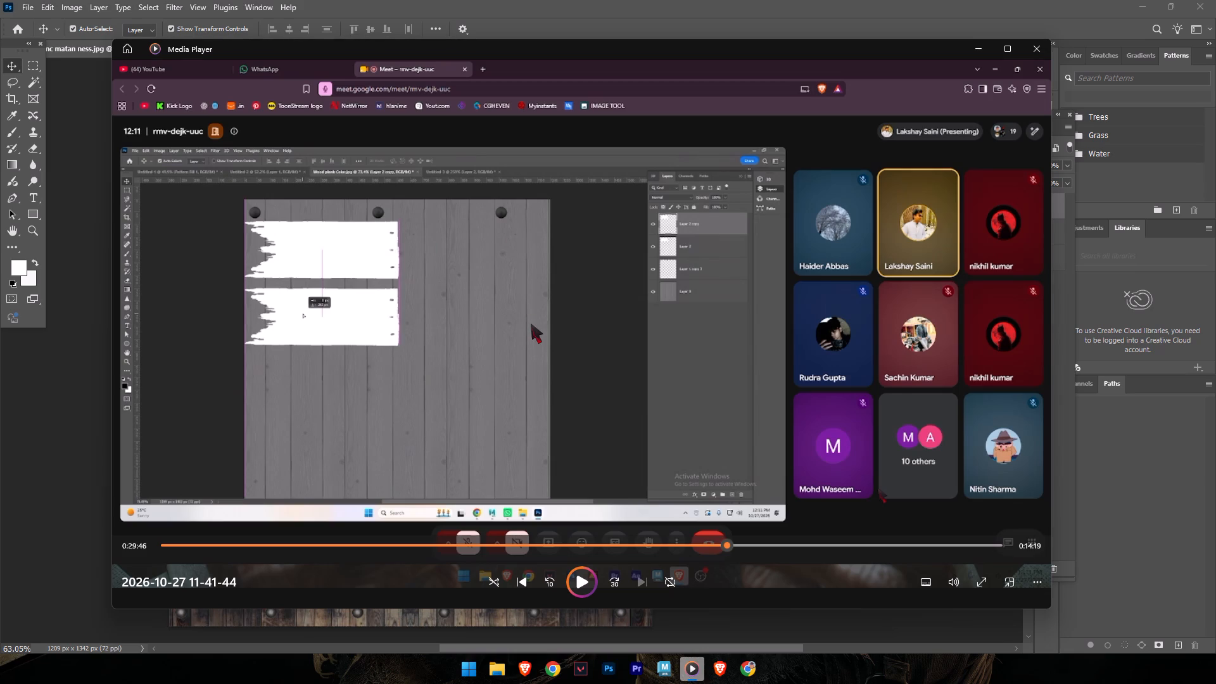
left_click(531, 326)
key("alt+Tab")
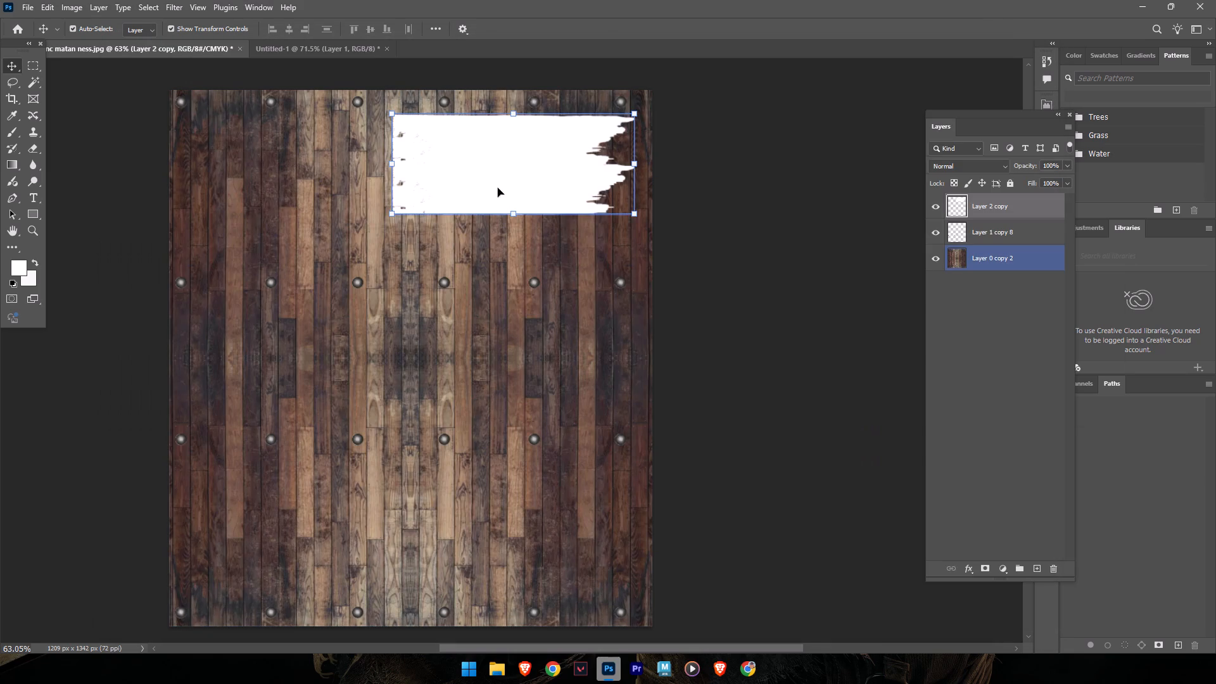
Duplicate the merged white planks and place the copy directly below, about 245 px down, so the two pieces meet.
left_click_drag(498, 190, 498, 288, "alt")
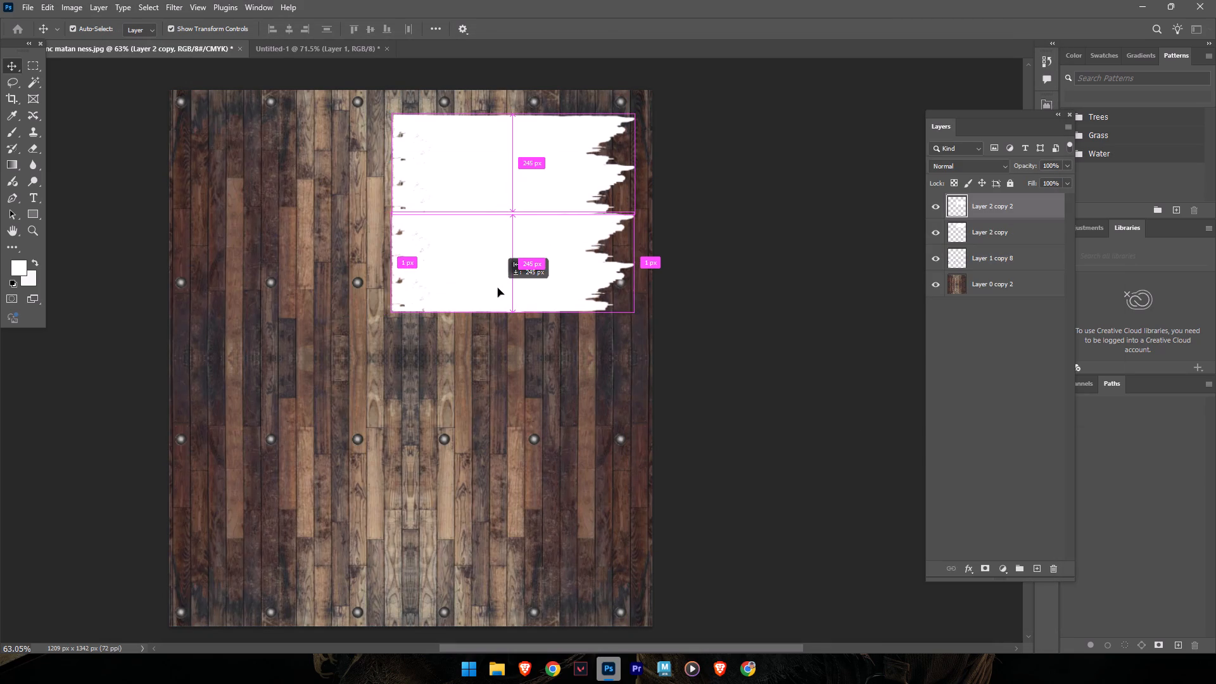
left_click_drag(498, 288, 498, 286, "alt")
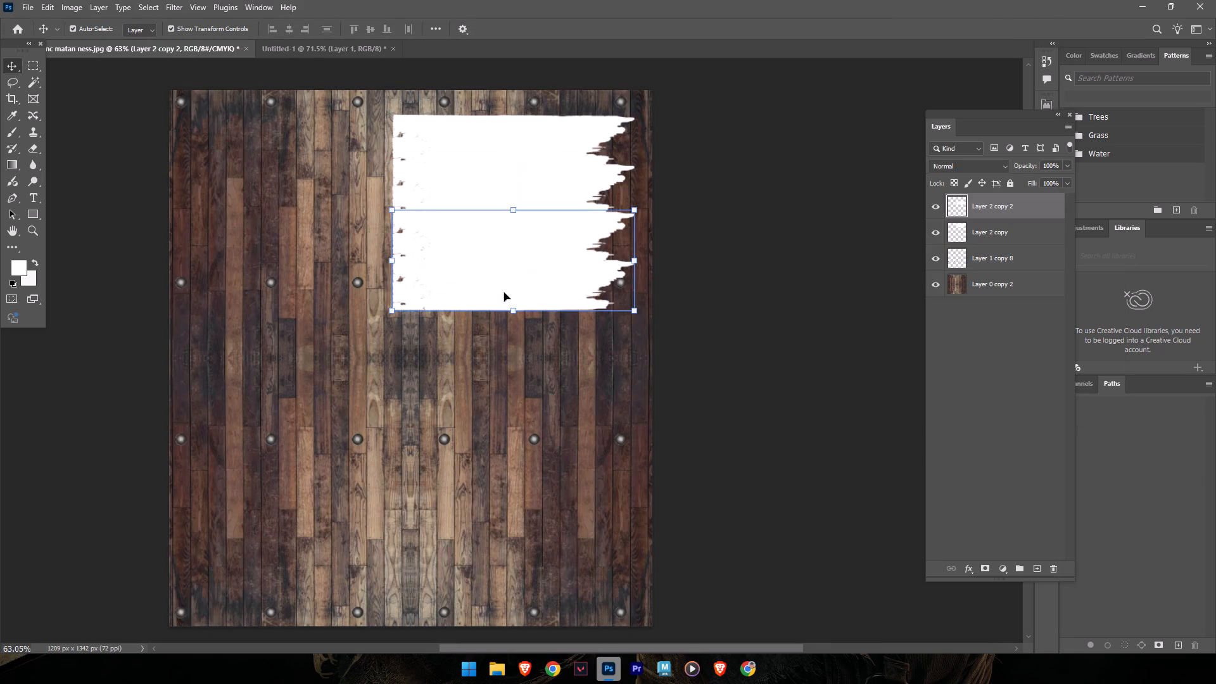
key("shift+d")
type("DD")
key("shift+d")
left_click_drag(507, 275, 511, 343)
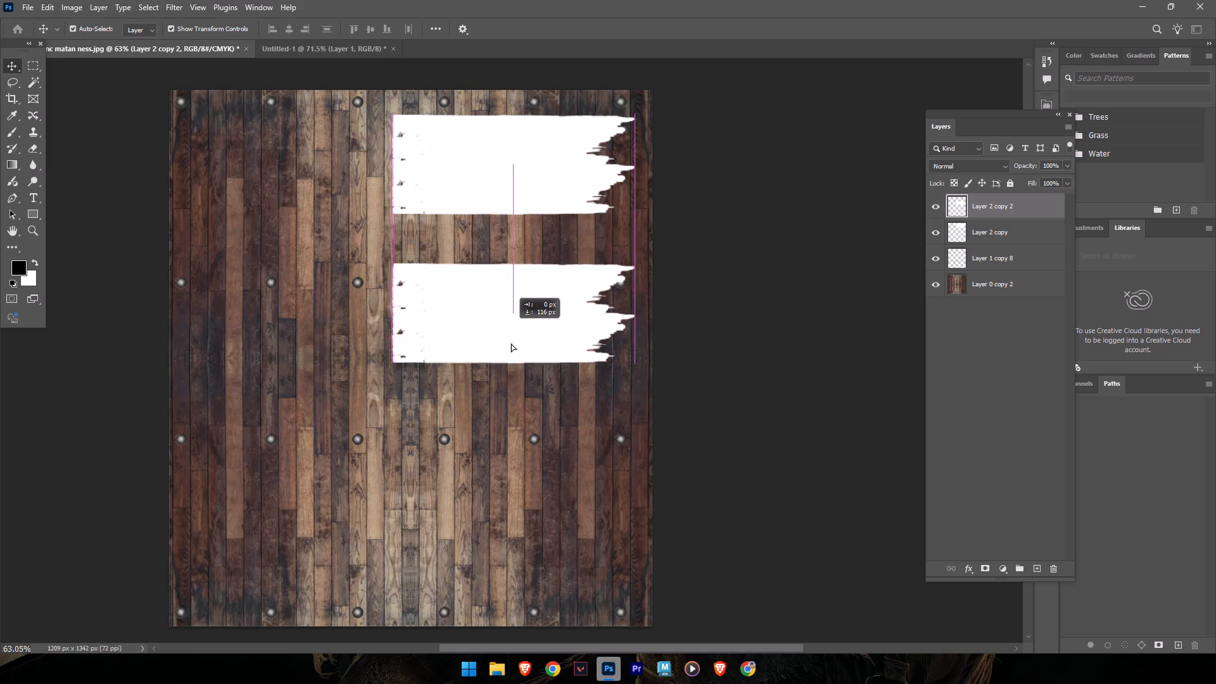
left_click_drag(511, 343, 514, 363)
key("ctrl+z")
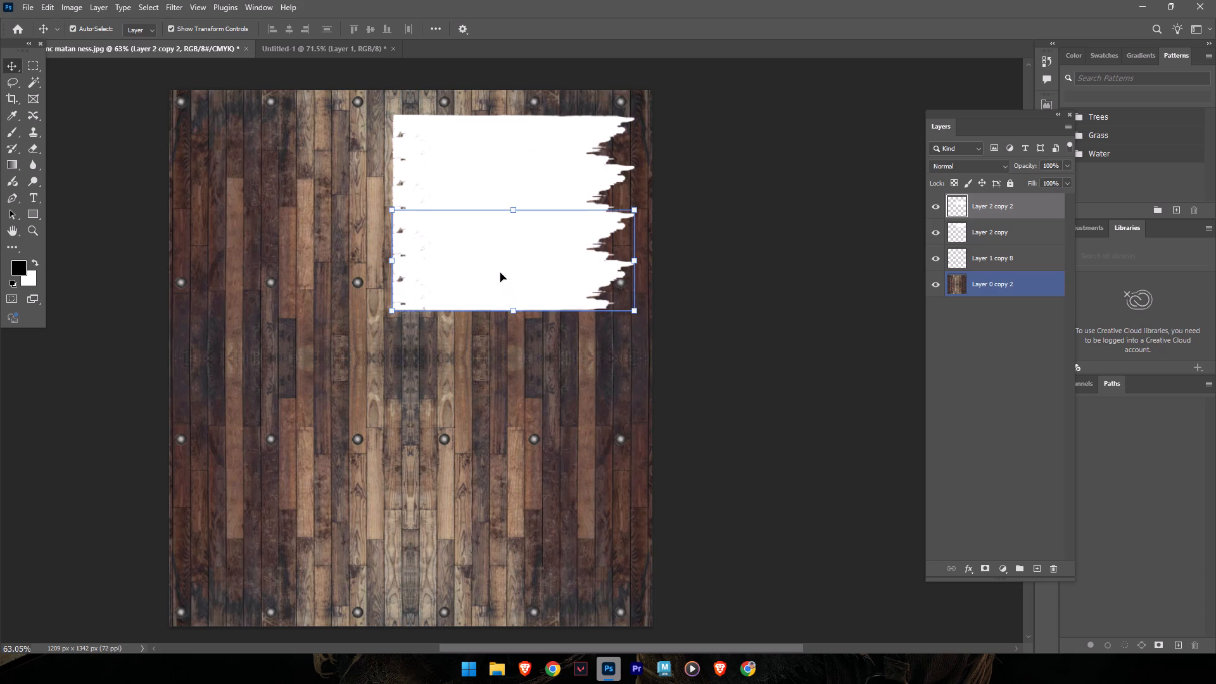
Duplicate the lower white plank piece and place the copy directly below it, aligned and touching.
left_click_drag(500, 273, 499, 371, "alt")
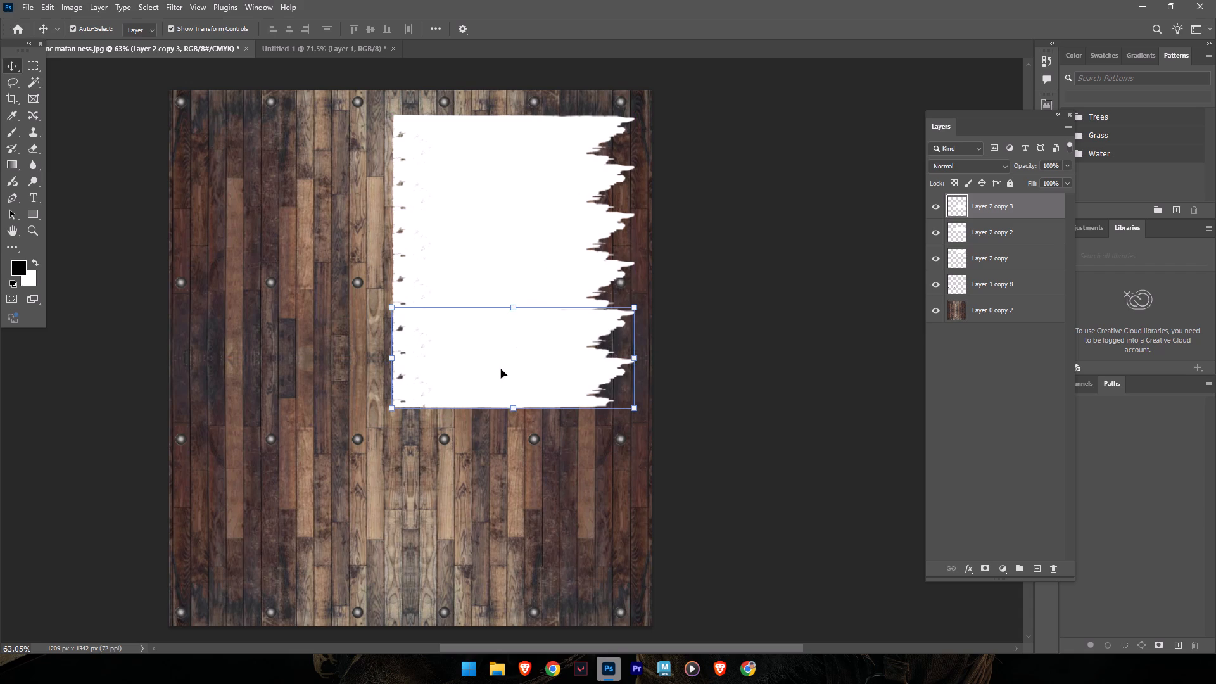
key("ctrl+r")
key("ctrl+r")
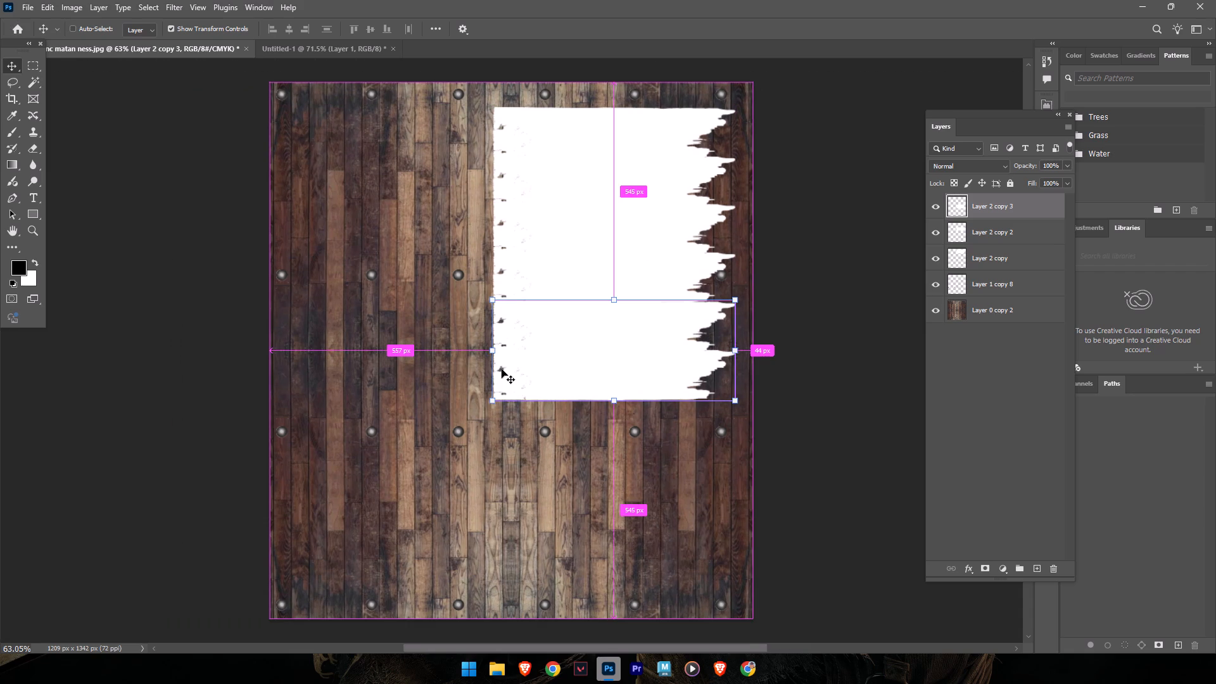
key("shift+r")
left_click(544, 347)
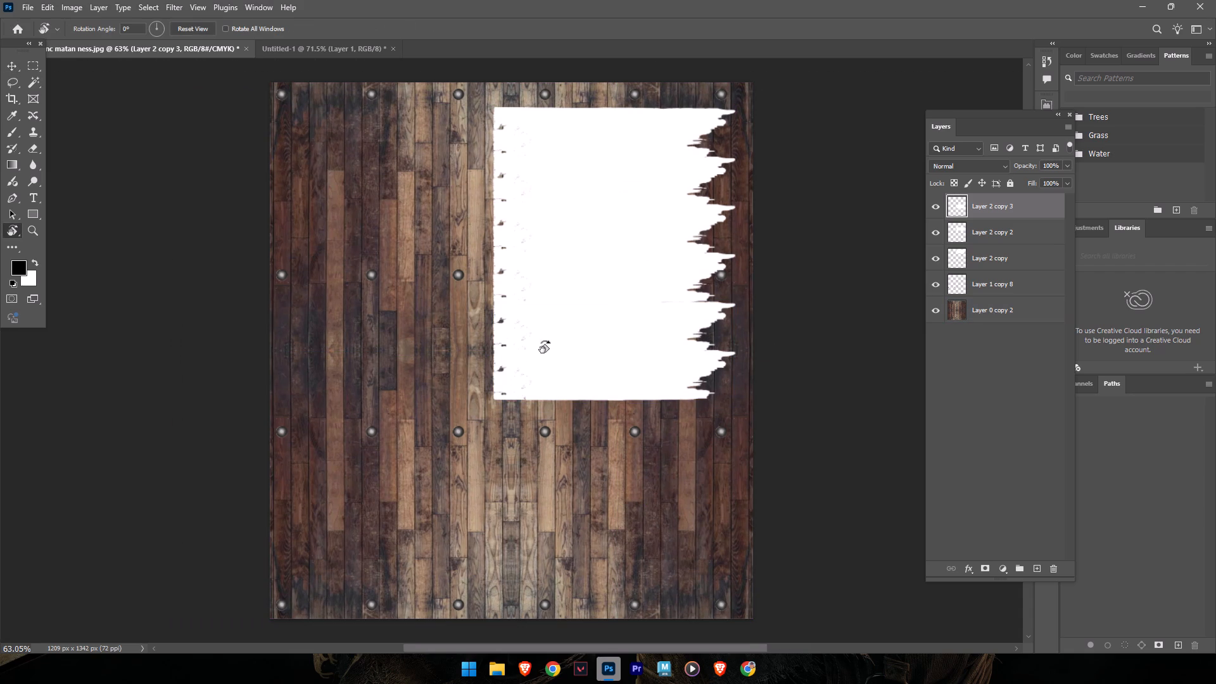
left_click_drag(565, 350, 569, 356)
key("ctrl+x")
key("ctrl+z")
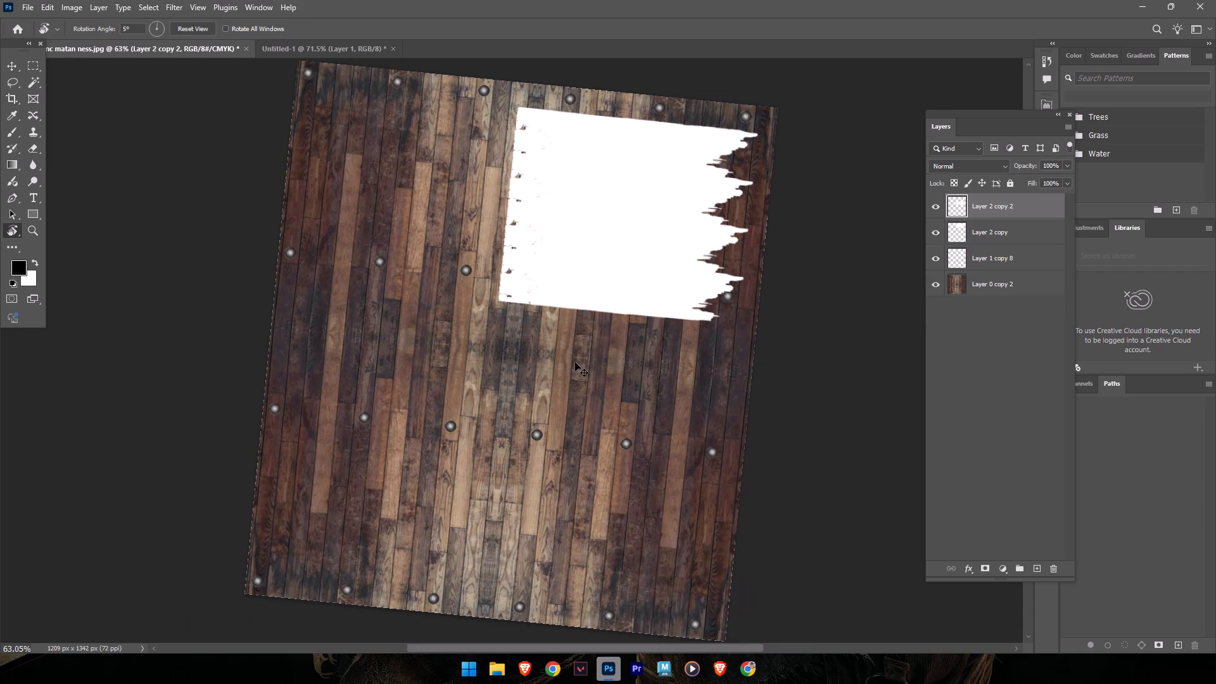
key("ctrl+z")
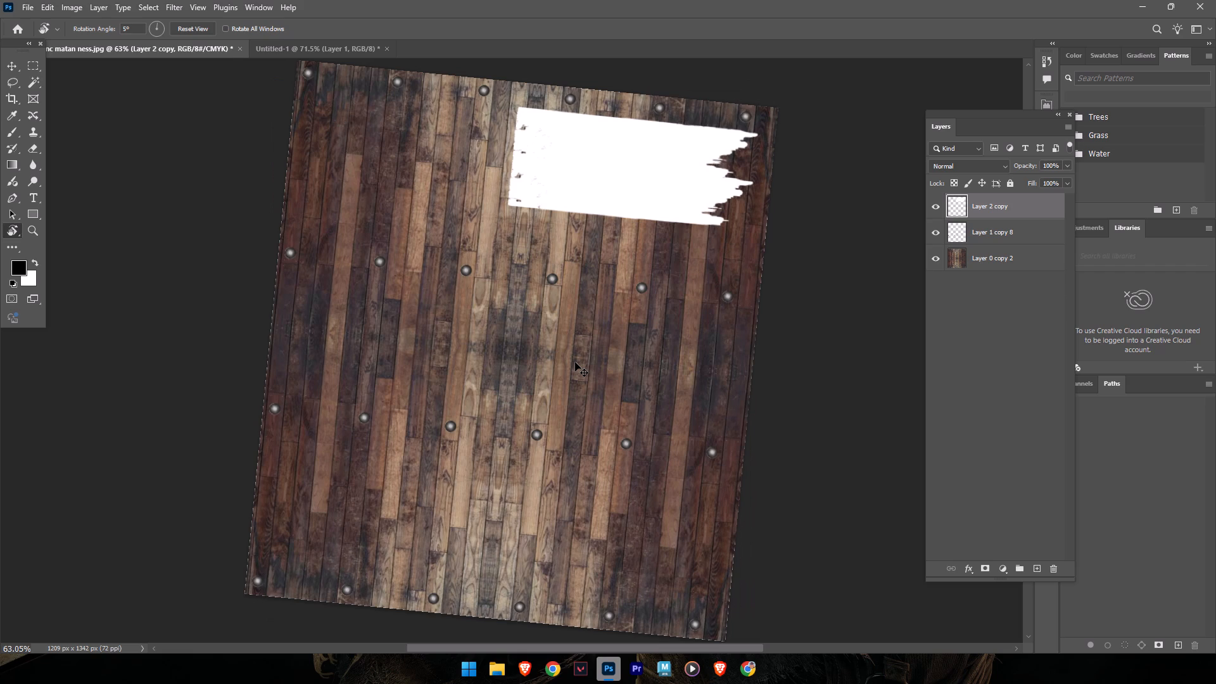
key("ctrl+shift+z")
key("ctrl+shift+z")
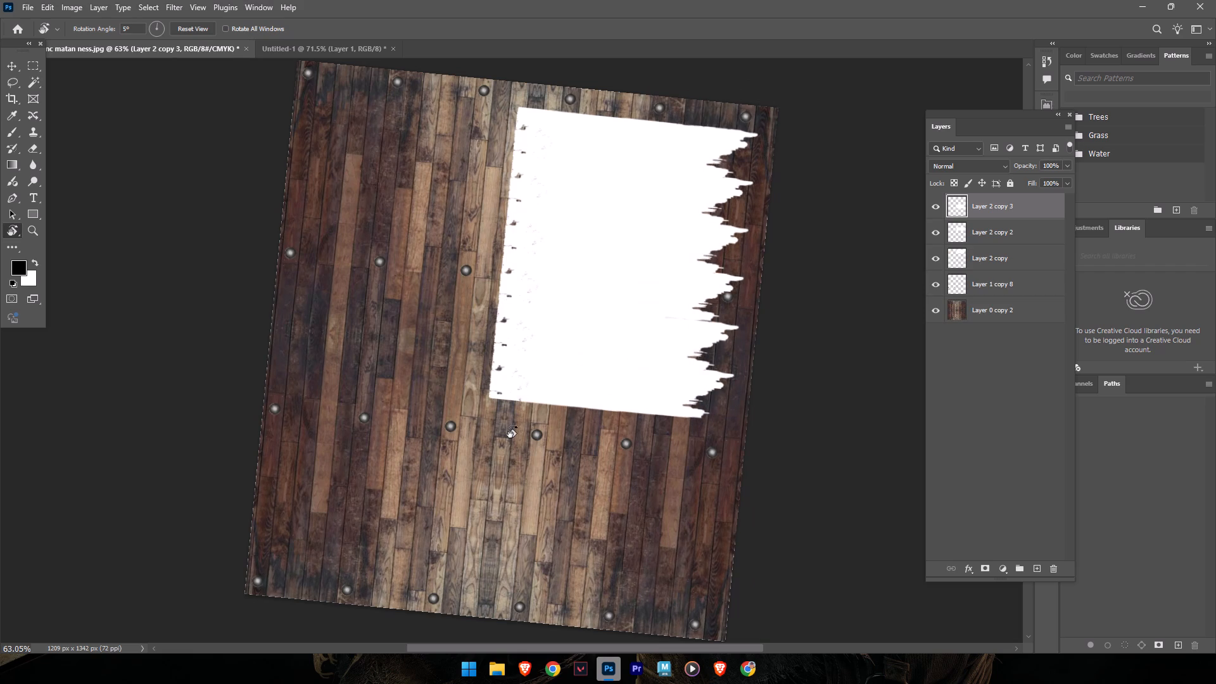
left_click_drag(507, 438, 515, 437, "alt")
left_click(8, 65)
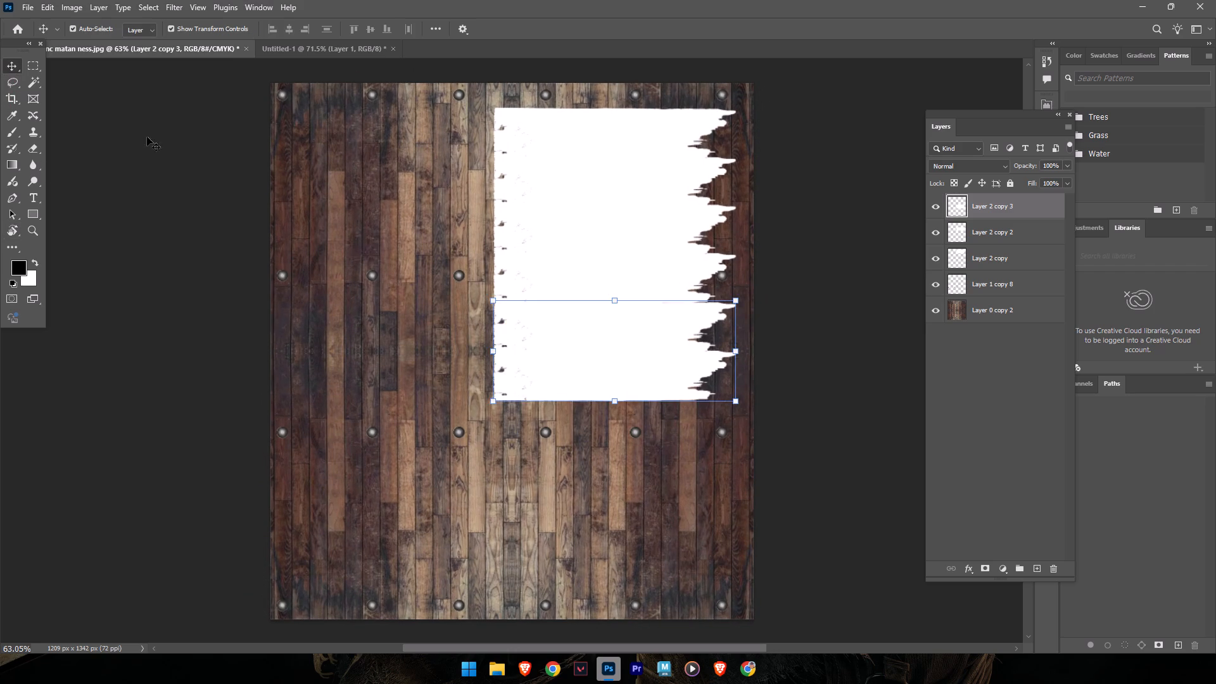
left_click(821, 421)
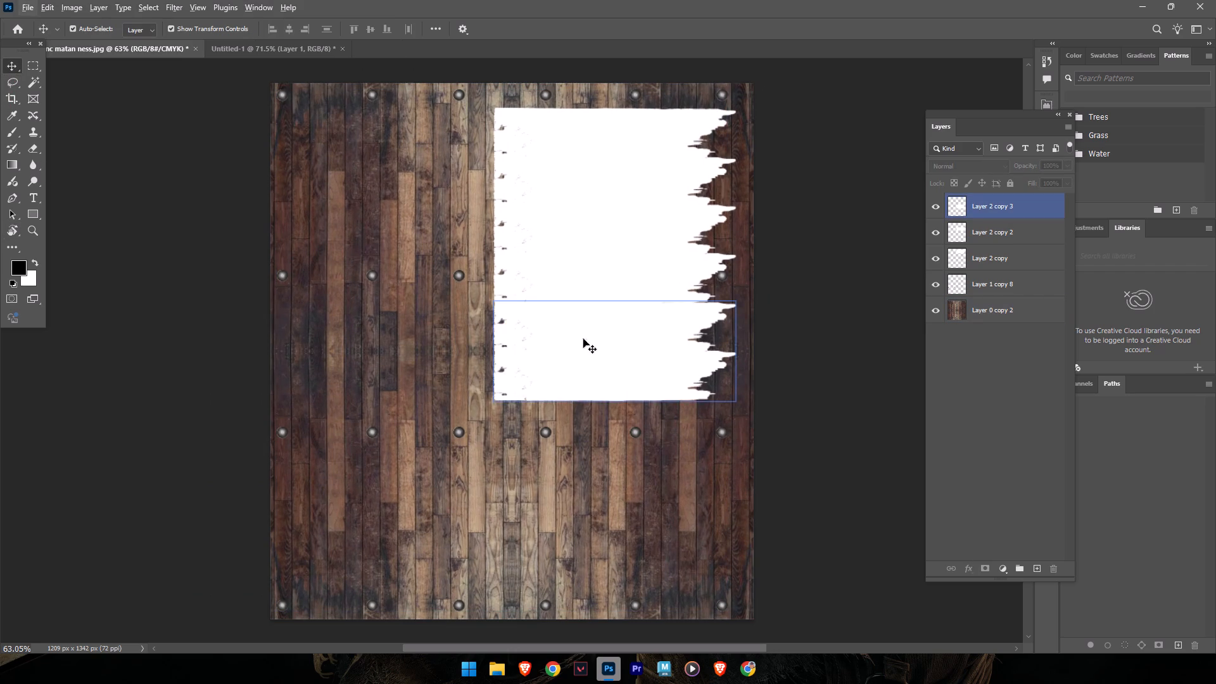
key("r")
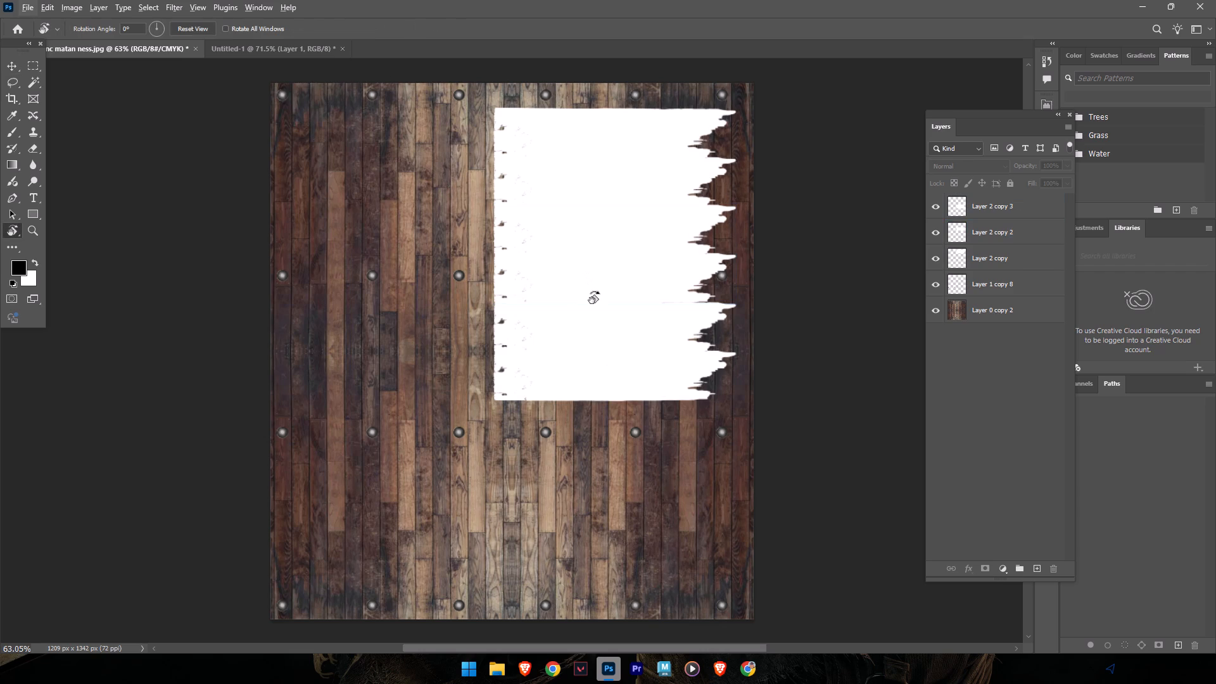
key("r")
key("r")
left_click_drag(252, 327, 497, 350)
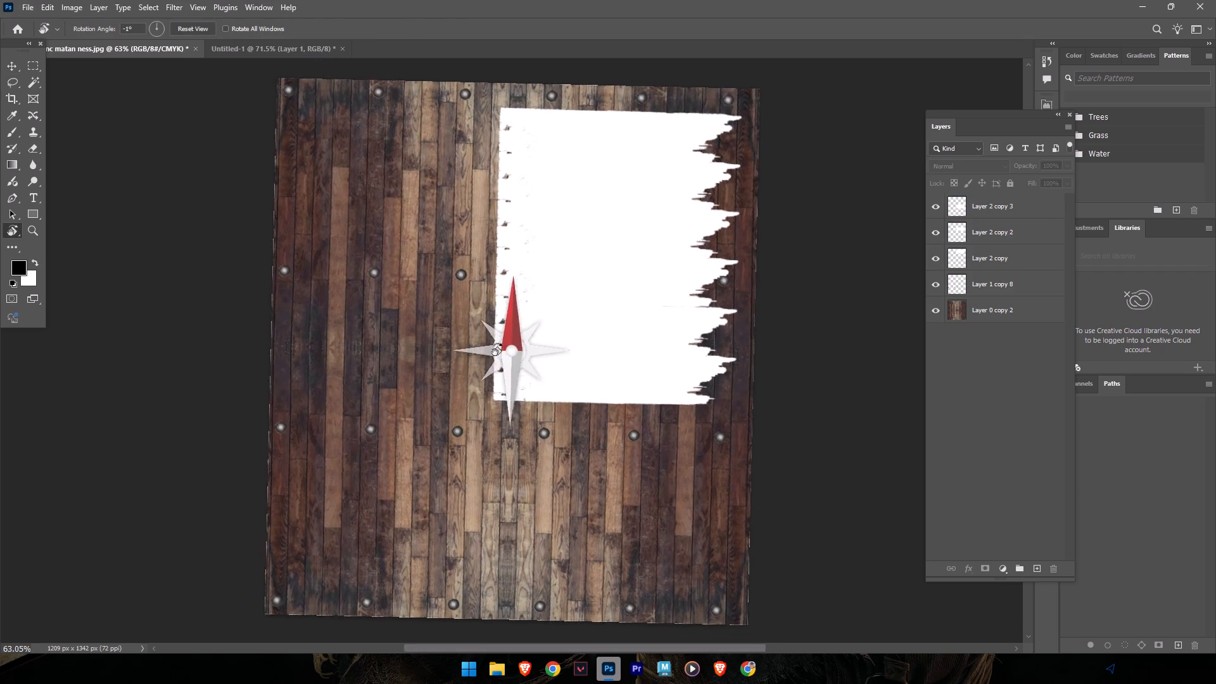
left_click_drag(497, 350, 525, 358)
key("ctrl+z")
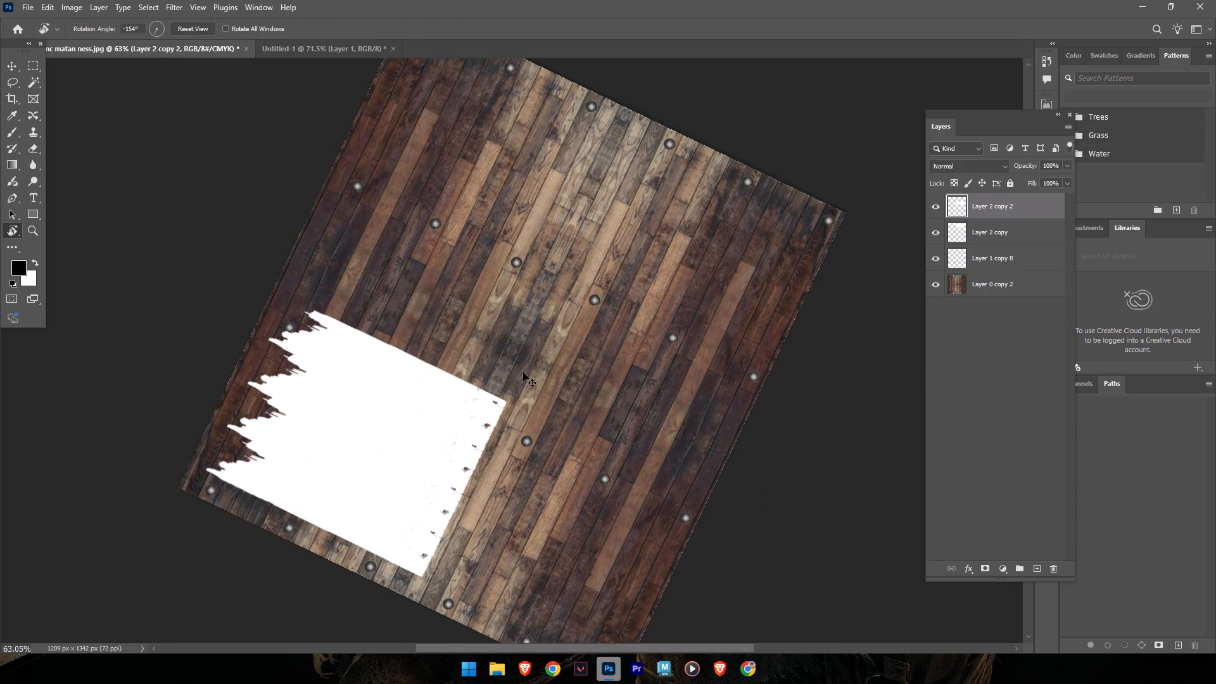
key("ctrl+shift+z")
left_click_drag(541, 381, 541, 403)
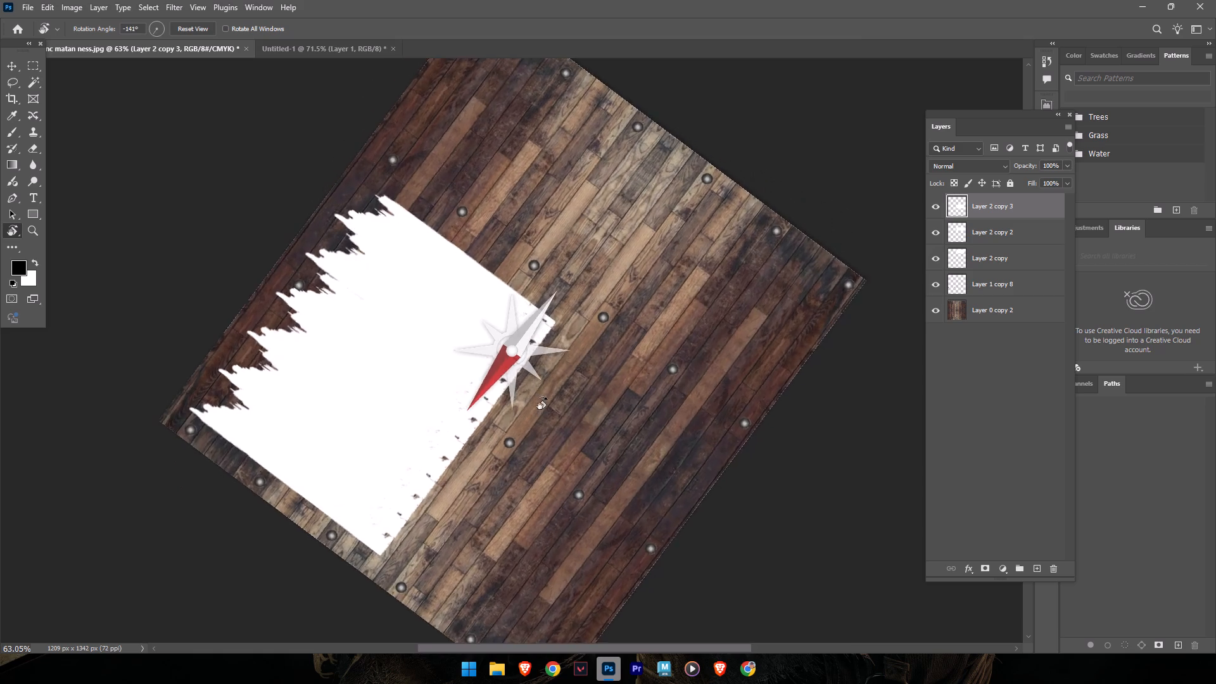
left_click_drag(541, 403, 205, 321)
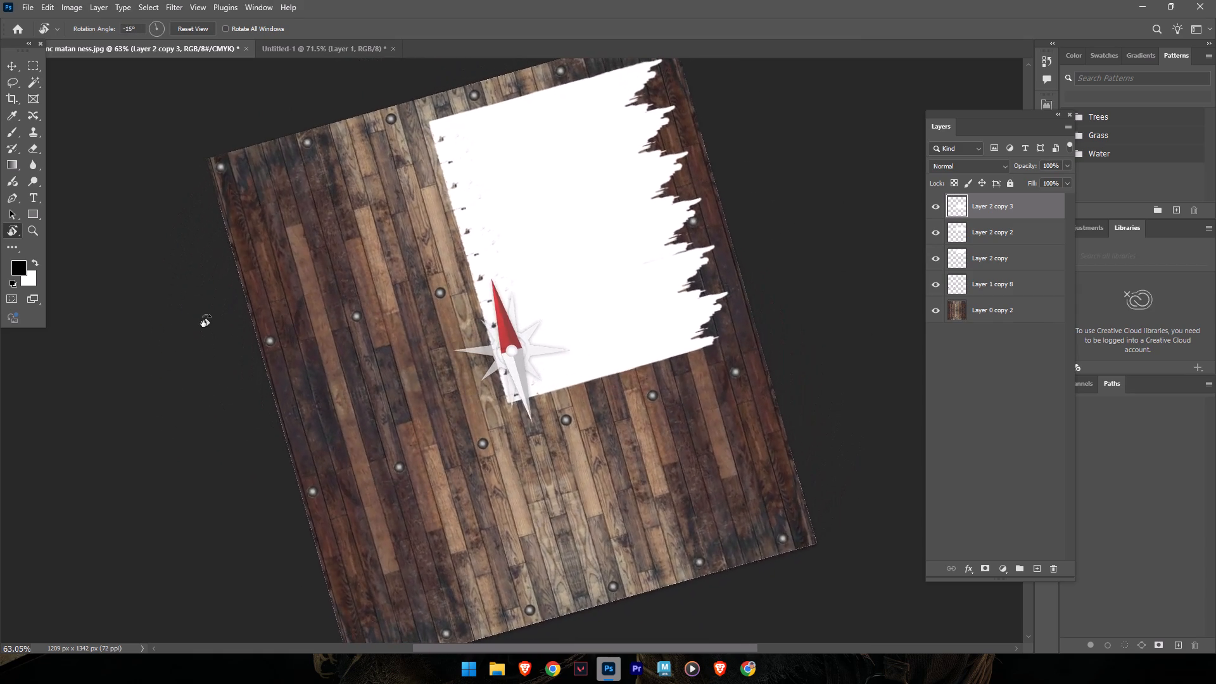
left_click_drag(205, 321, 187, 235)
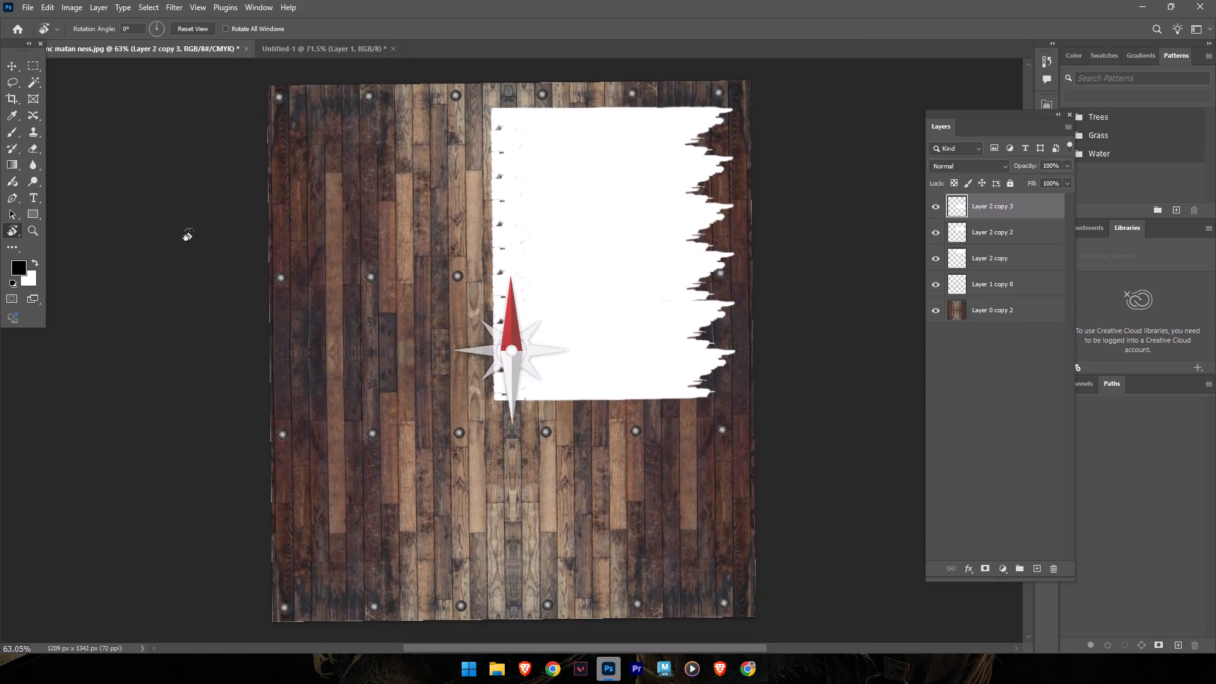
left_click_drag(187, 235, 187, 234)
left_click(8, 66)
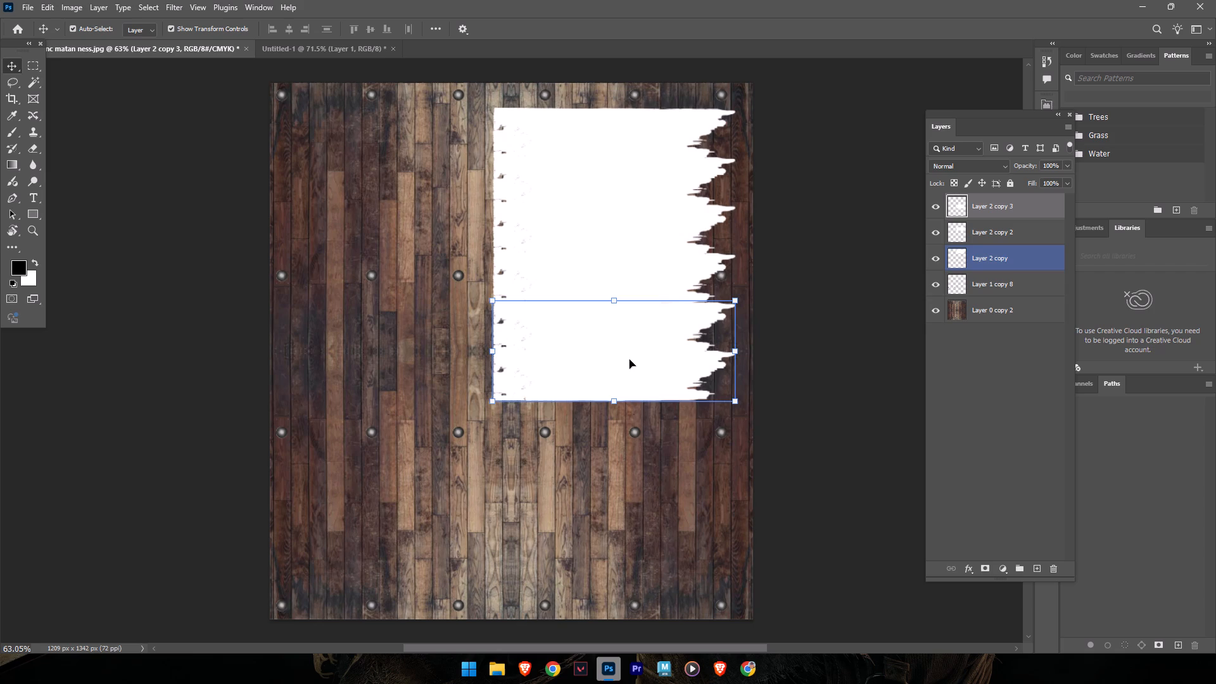
Add two more copies of the white plank piece, each directly below the last, extending the column to the texture's bottom.
left_click_drag(647, 360, 647, 455, "alt")
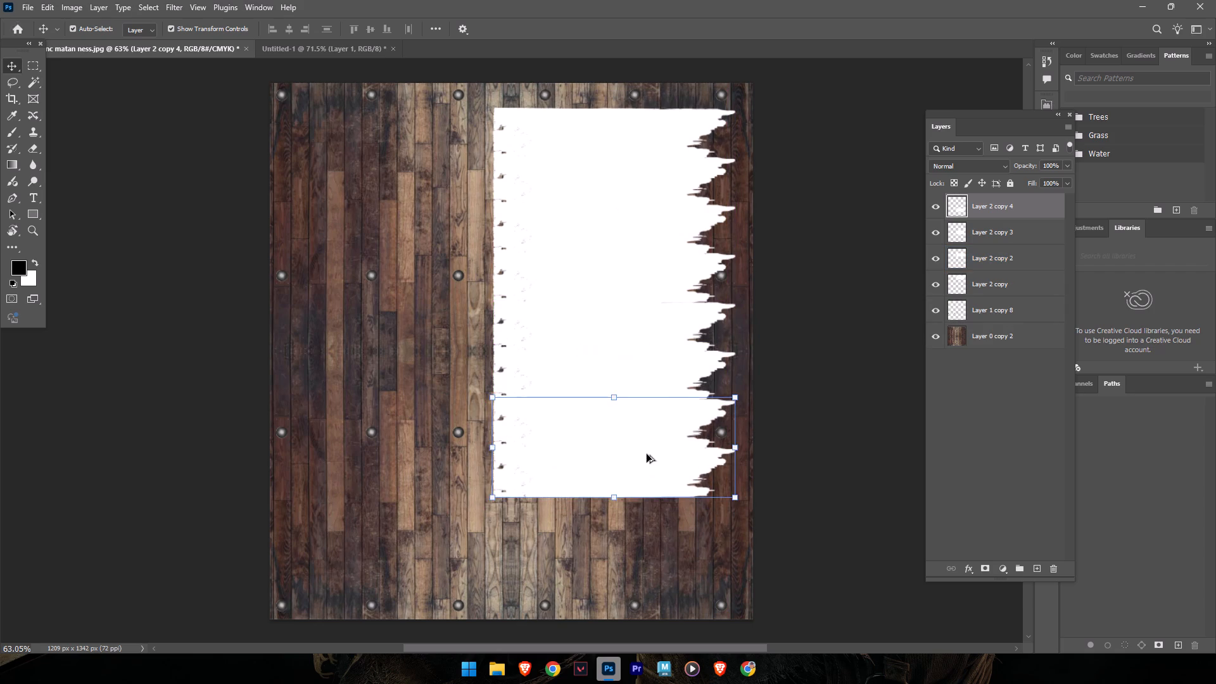
left_click_drag(646, 454, 646, 551, "alt")
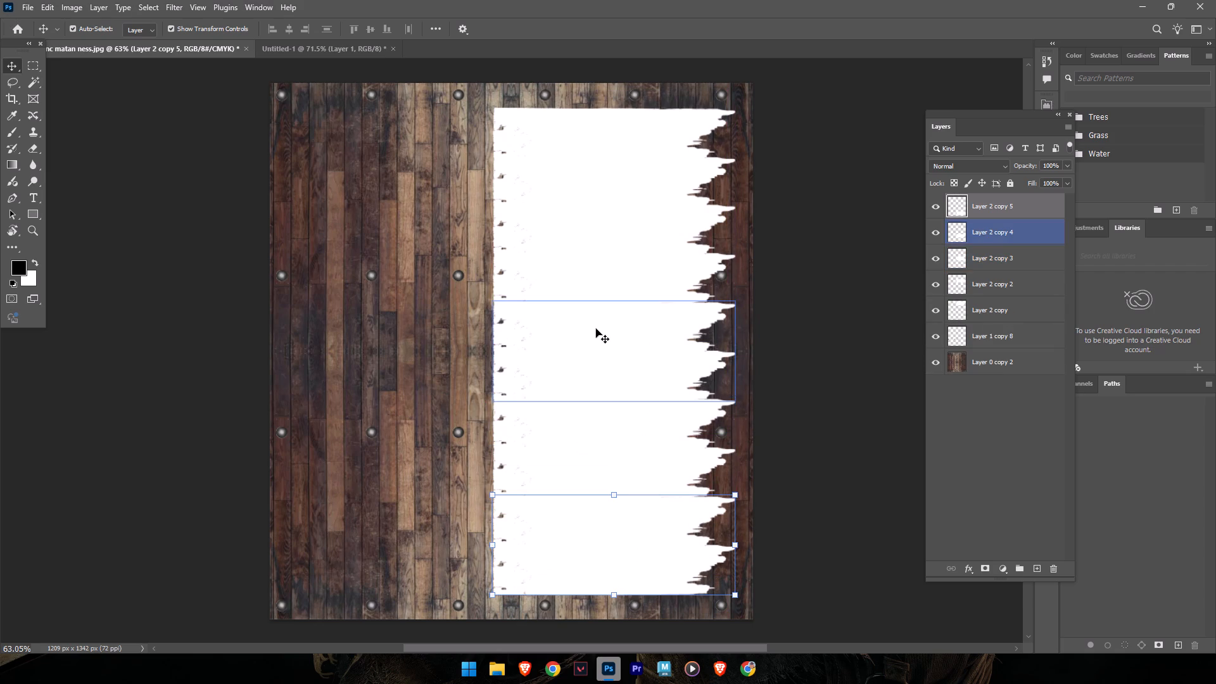
Switch to Media Player, play the recording to see what the instructor does with the stacked white planks, and return to Photoshop.
key("alt+Tab")
left_click(605, 334)
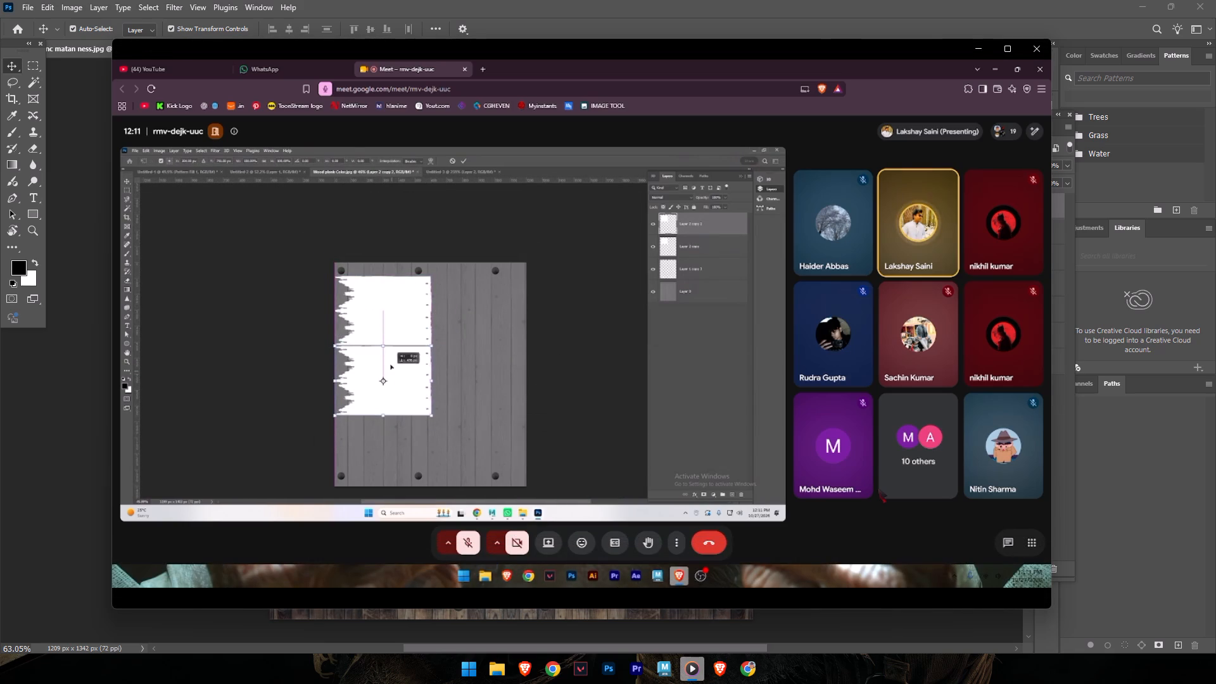
left_click(553, 320)
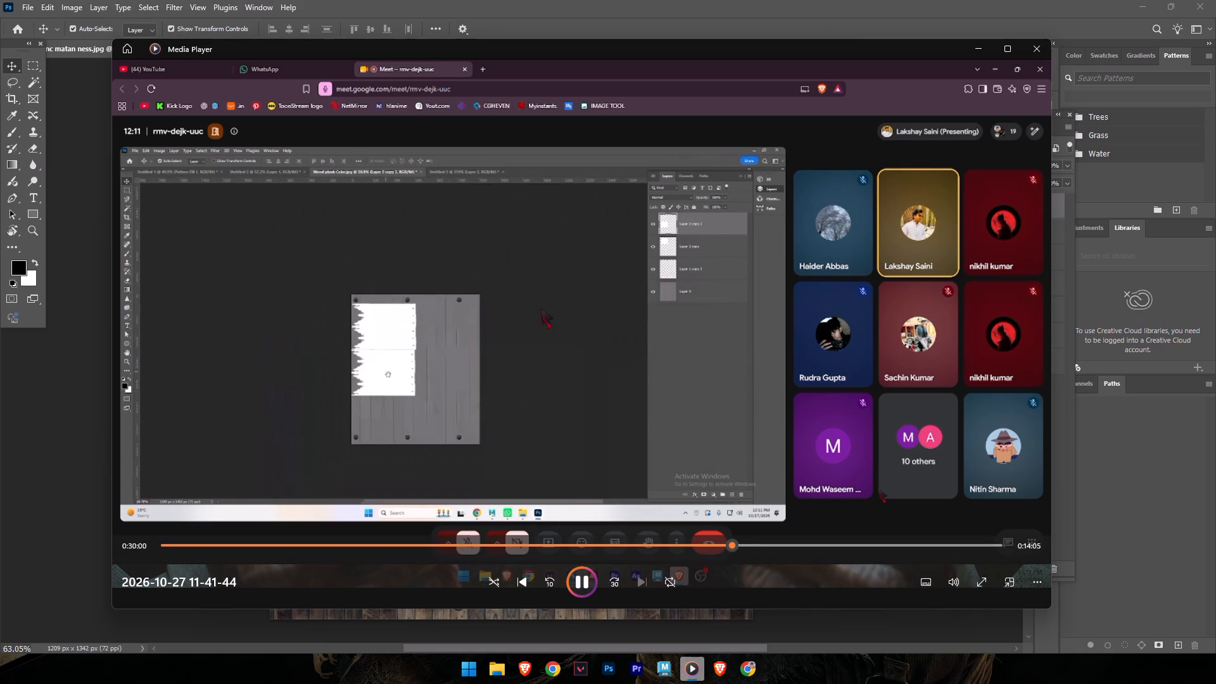
left_click(498, 398)
left_click(498, 398)
left_click(497, 406)
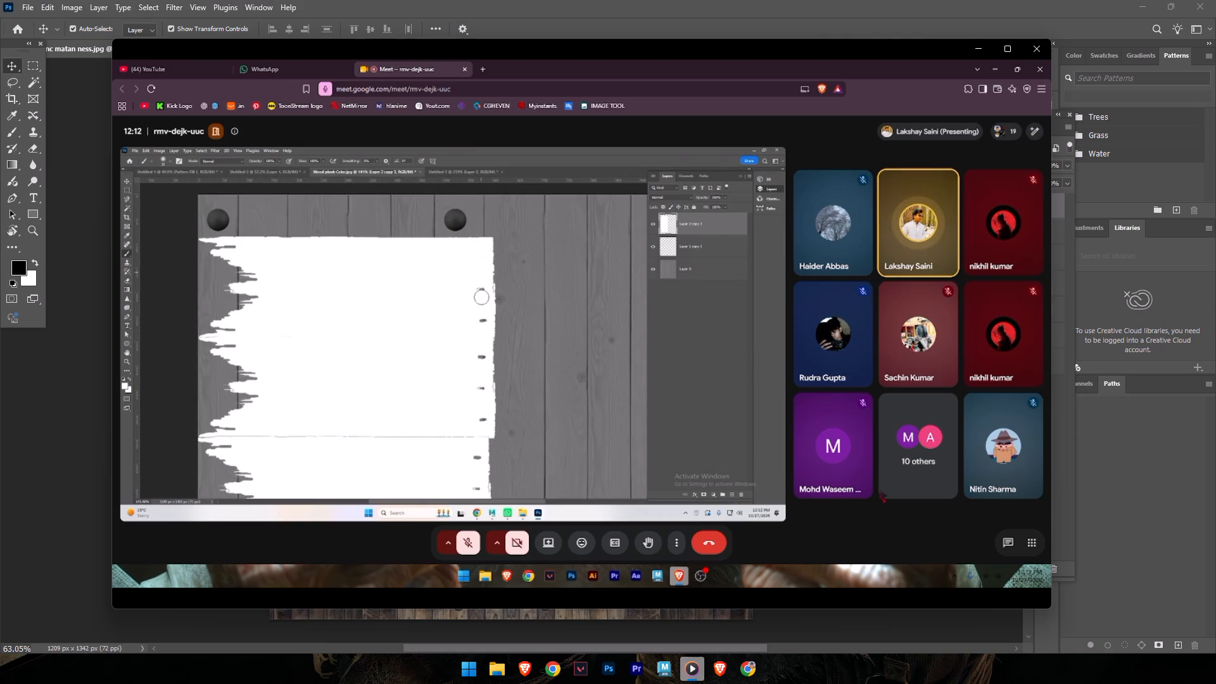
left_click(495, 407)
key("alt+Tab")
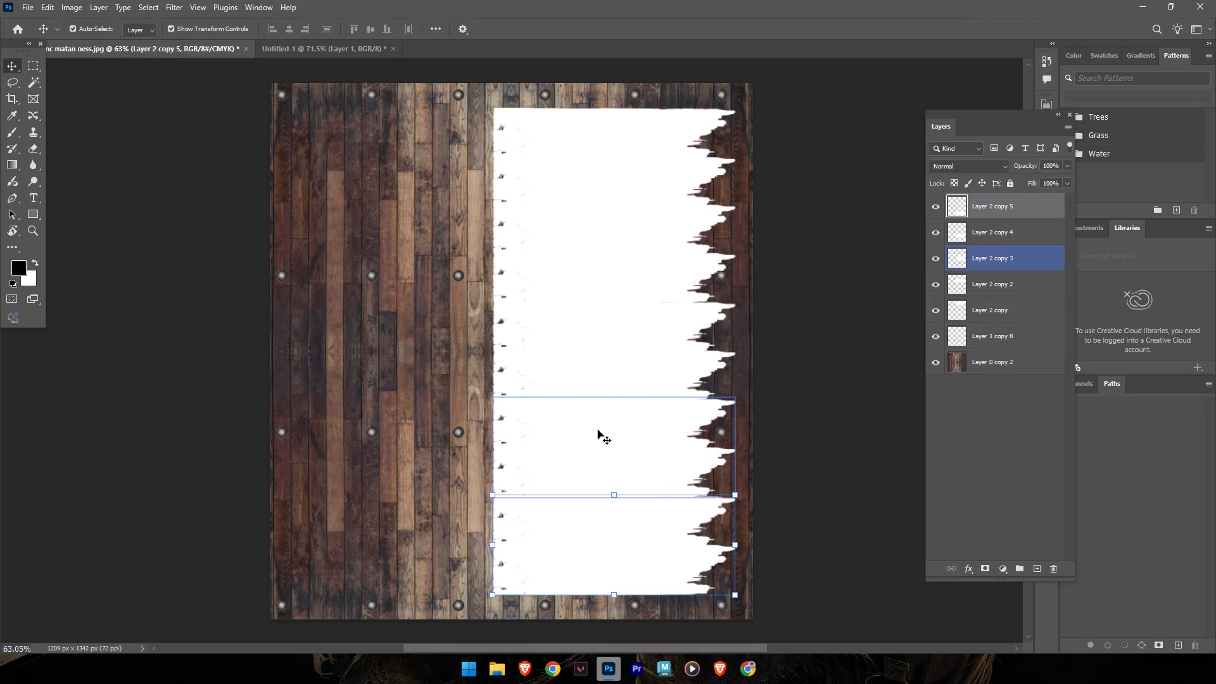
Merge the layers from Layer 1 copy 8 up to Layer 2 copy 5 into a single layer above the wood texture.
left_click(977, 334)
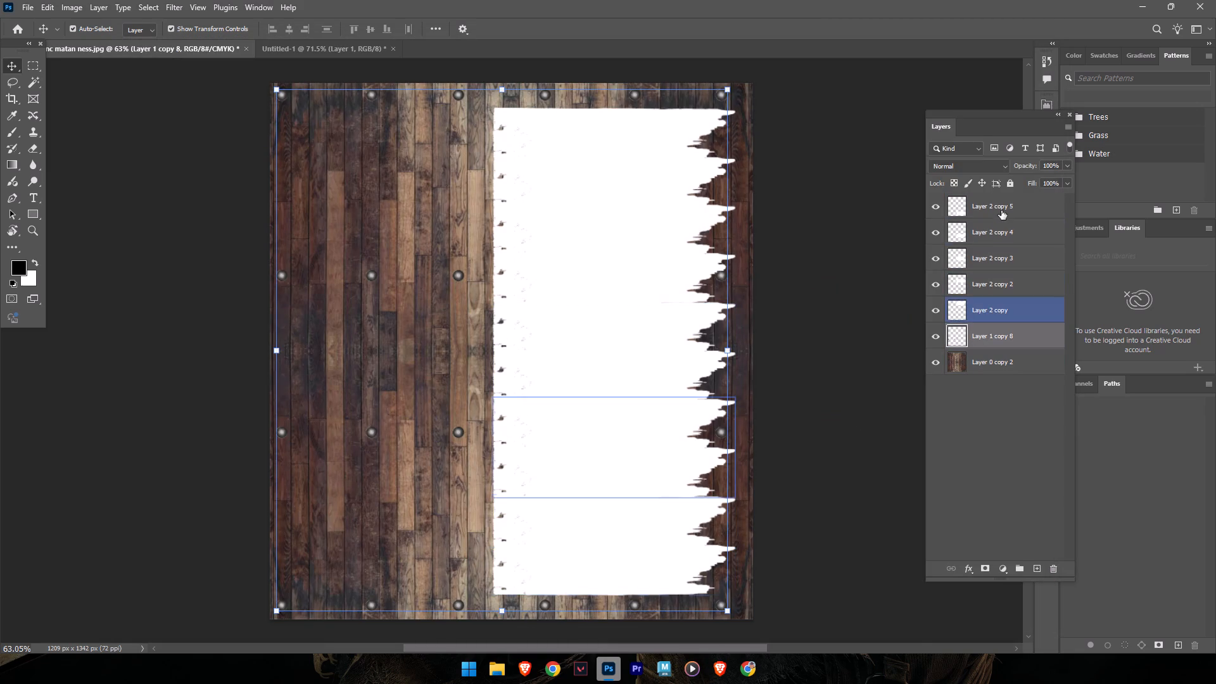
left_click(997, 202, "shift")
key("ctrl+e")
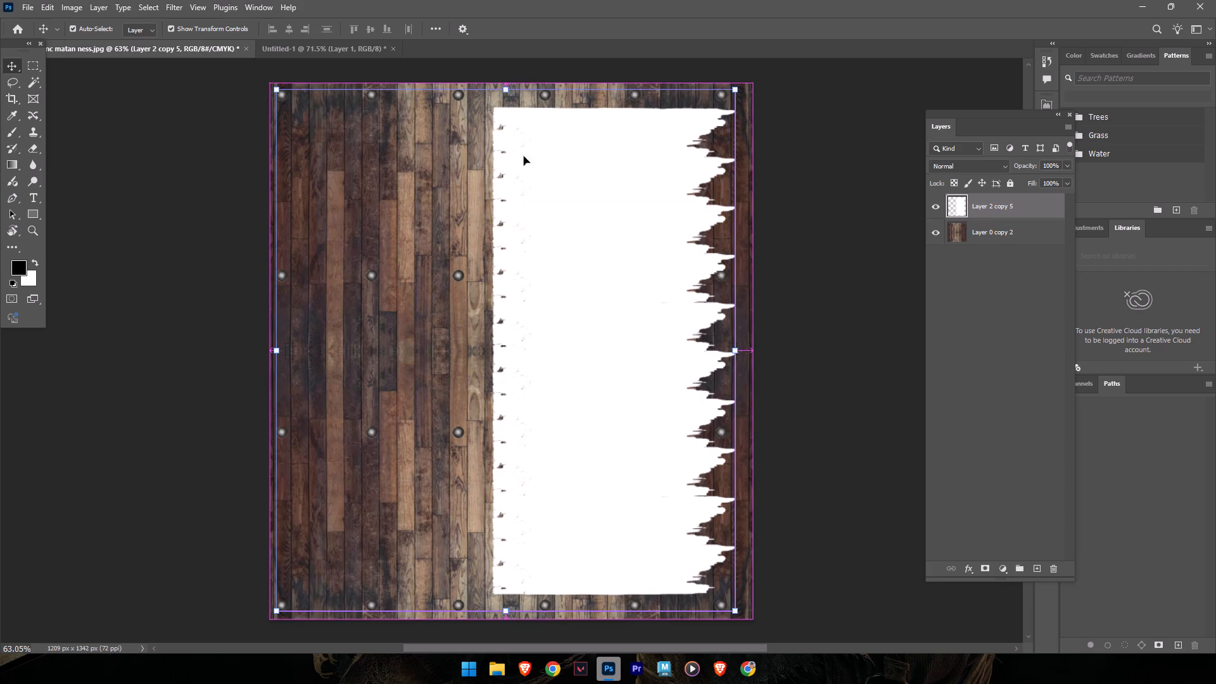
left_click(180, 353)
left_click(597, 375)
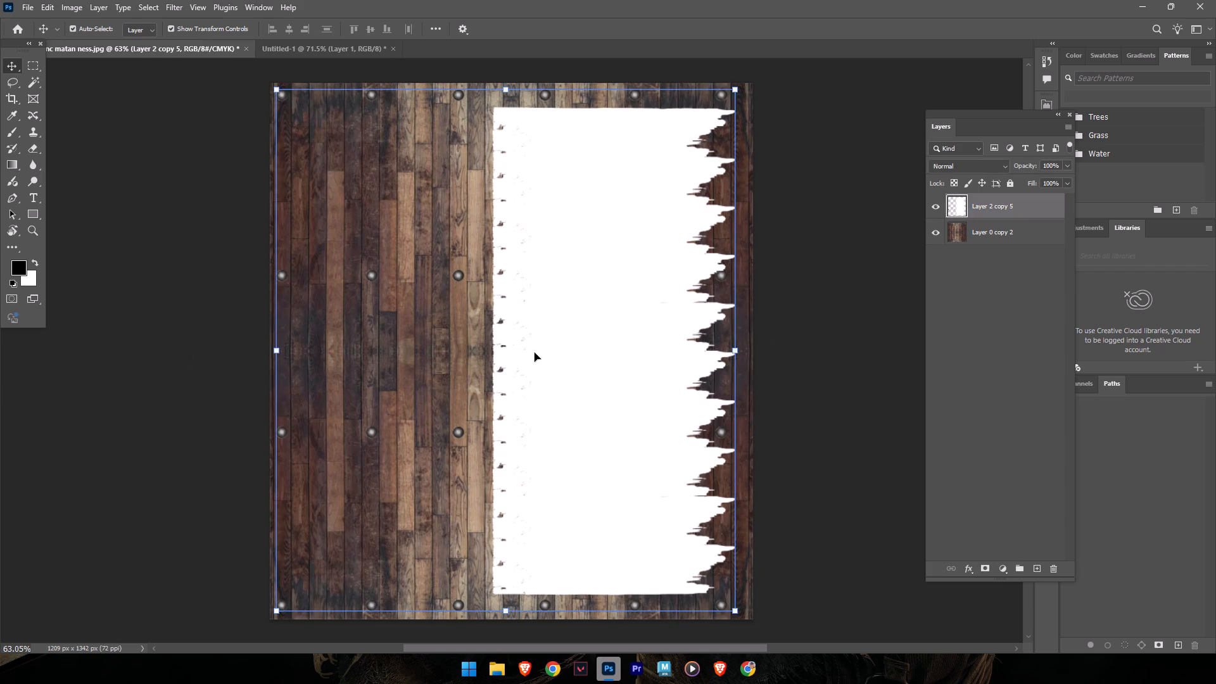
Switch to Media Player to check the instructor's brush clean-up of the merged planks, and return to Photoshop.
key("alt+Tab")
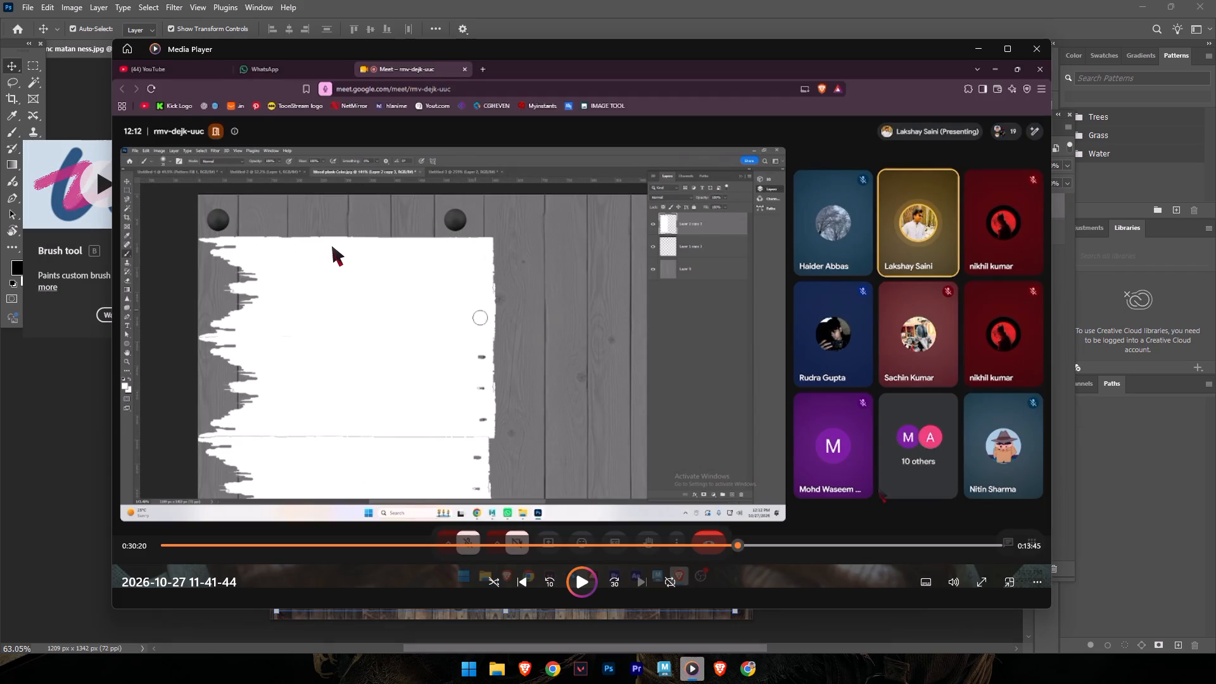
key("alt+Tab")
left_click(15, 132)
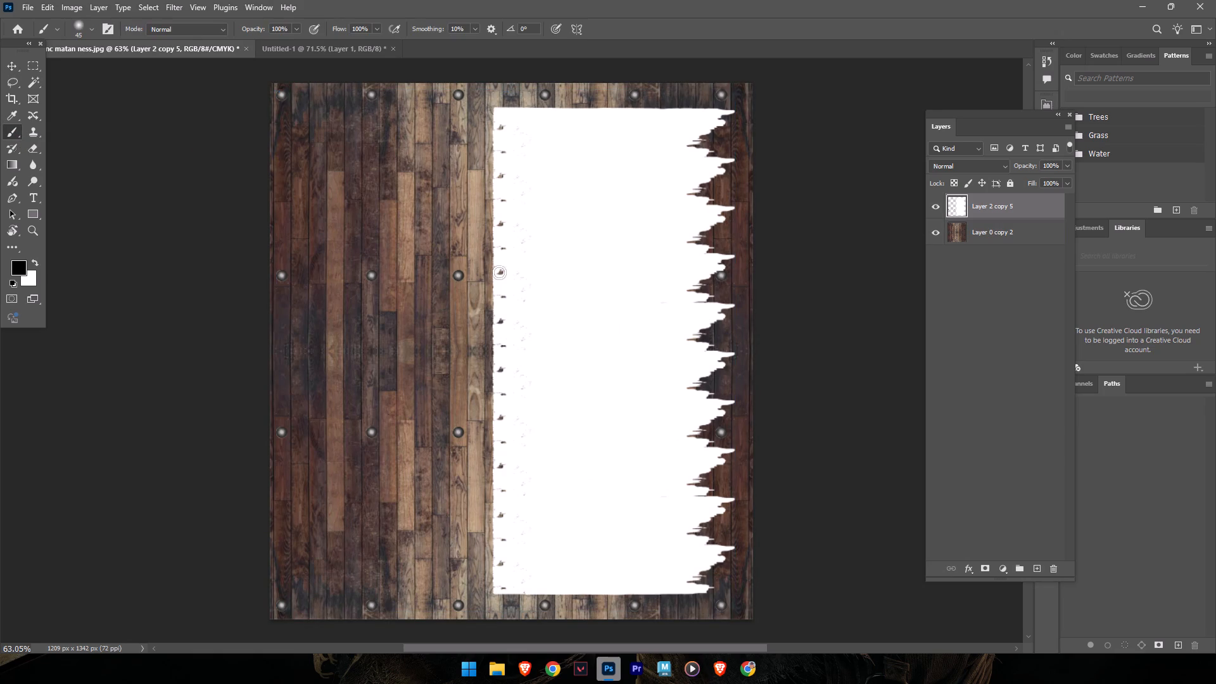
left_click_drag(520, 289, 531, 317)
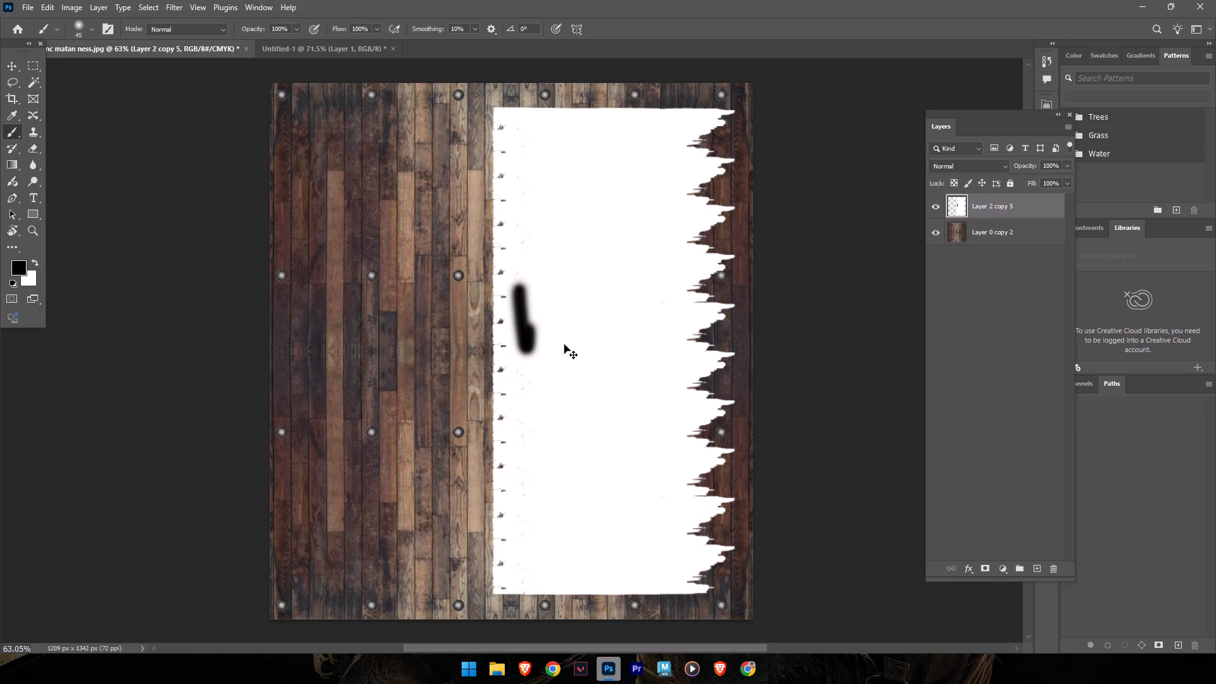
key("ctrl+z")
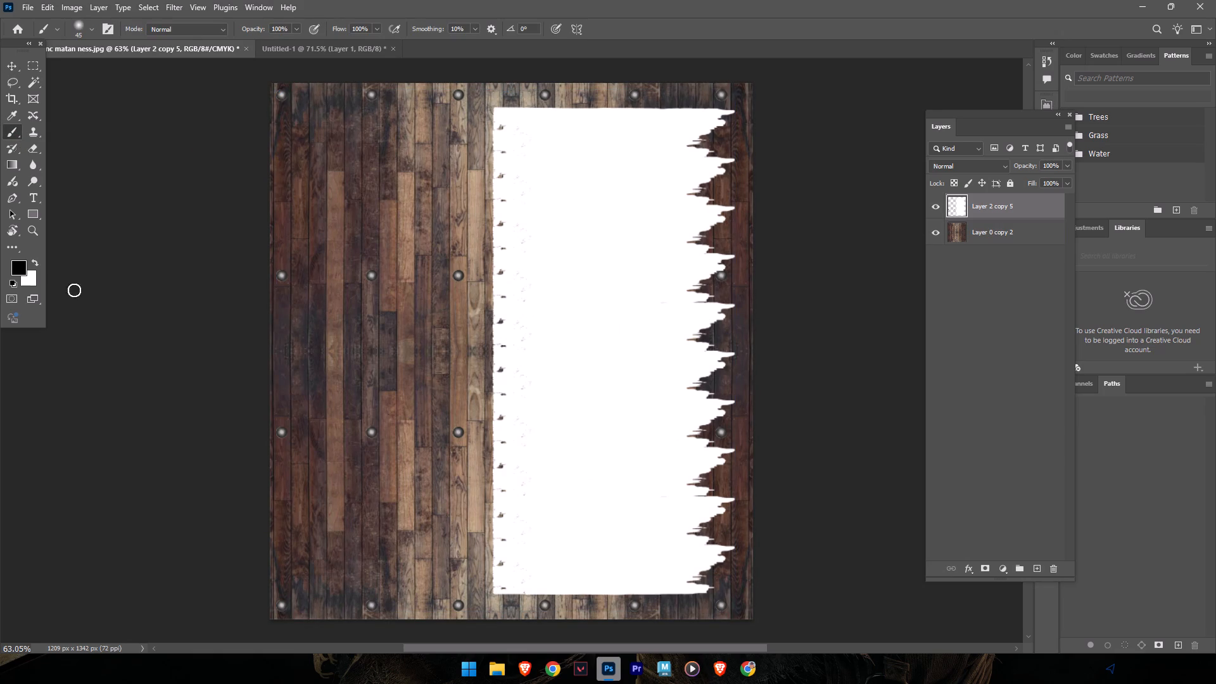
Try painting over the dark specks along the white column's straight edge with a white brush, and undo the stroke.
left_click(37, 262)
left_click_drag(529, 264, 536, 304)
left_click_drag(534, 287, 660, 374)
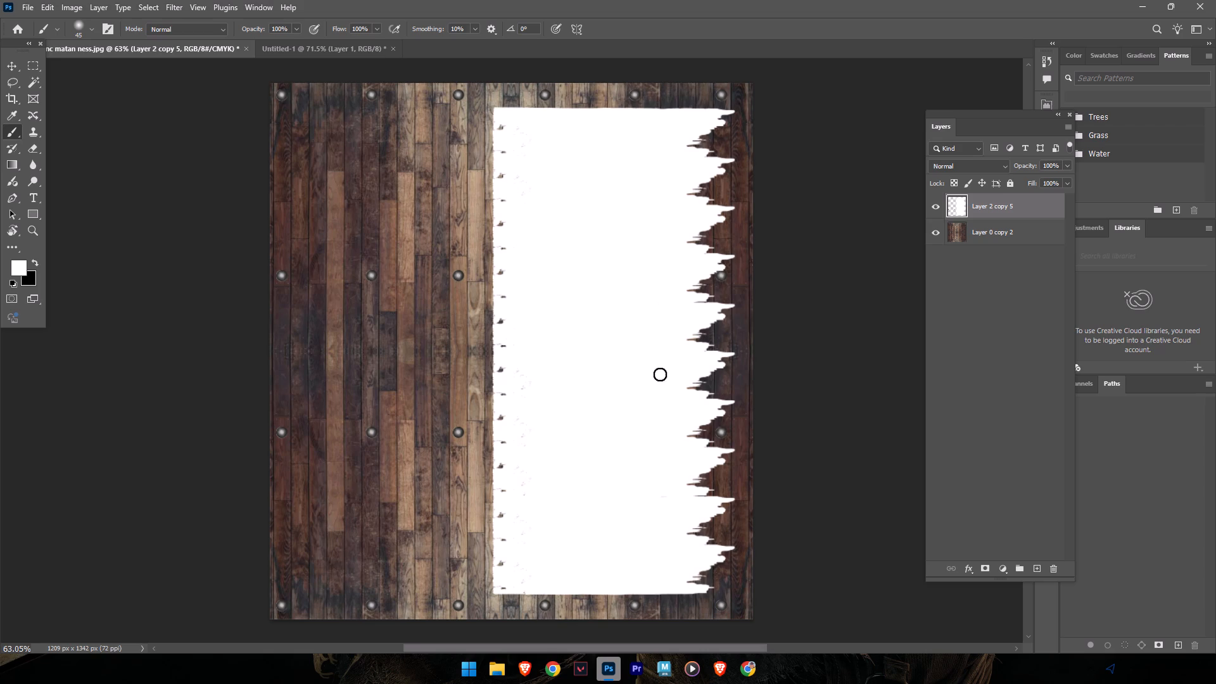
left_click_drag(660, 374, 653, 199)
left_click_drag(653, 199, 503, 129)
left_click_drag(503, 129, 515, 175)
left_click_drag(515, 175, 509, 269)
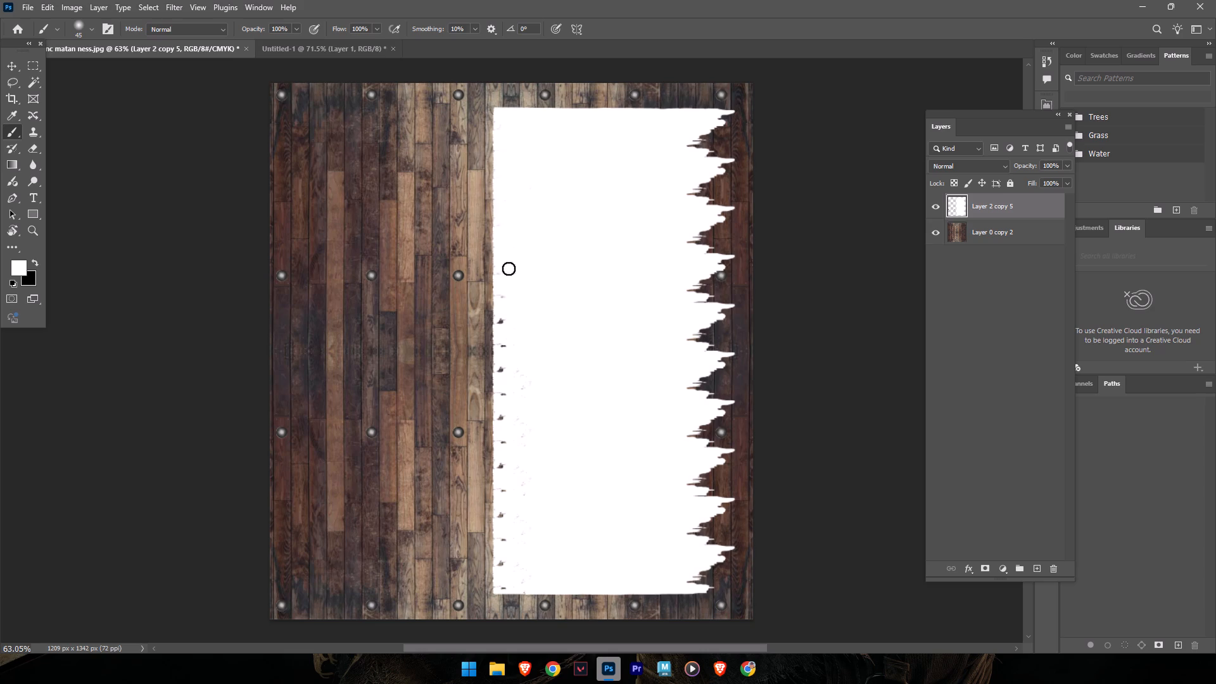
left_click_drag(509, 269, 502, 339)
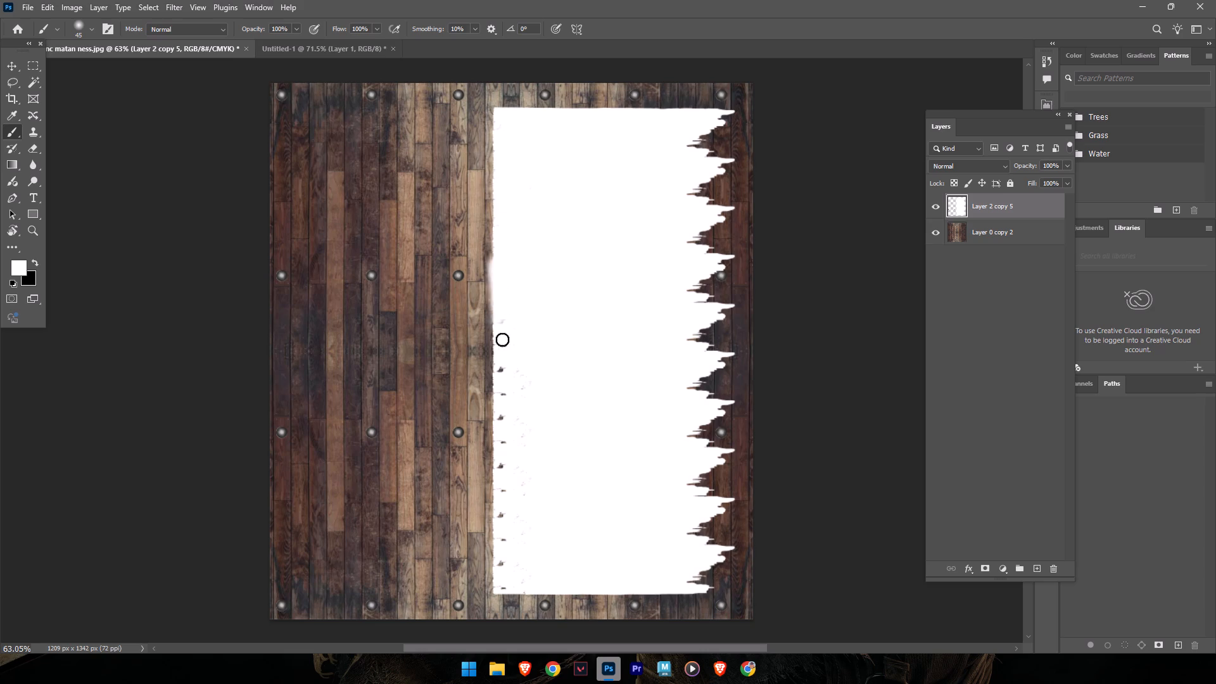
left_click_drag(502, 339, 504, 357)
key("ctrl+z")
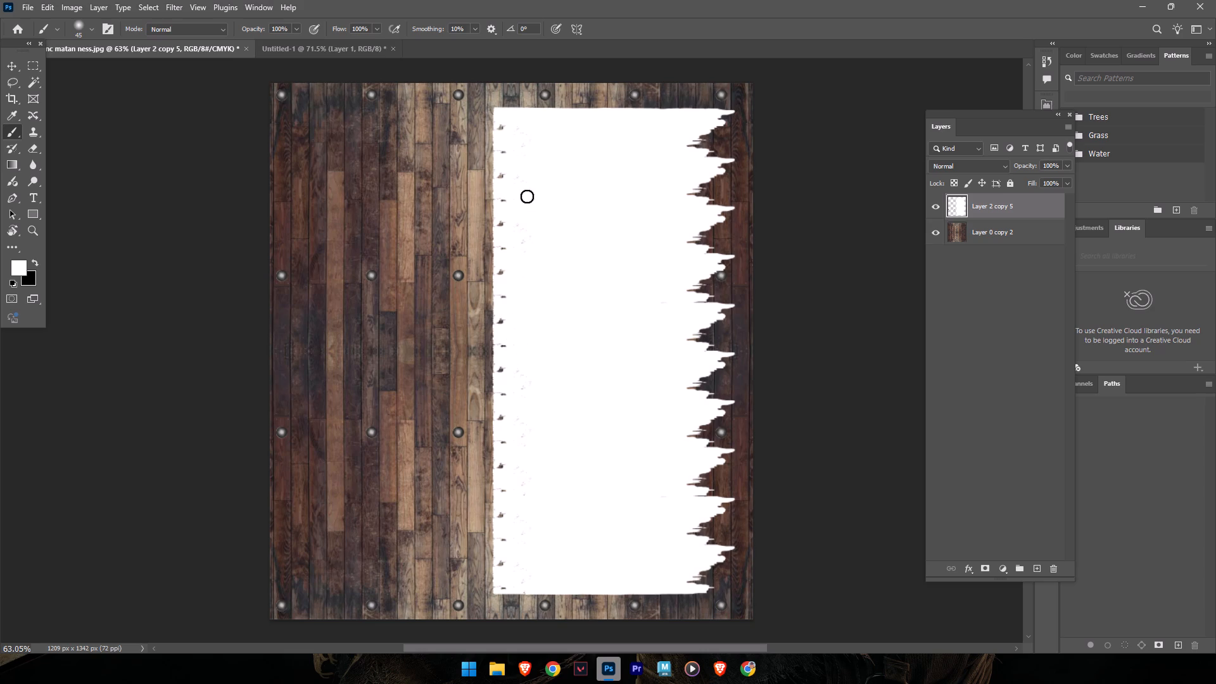
Paint white over the dark specks at the top of the white column's straight edge on Layer 2 copy 5.
left_click_drag(567, 148, 671, 296)
left_click_drag(671, 296, 608, 198)
left_click_drag(608, 198, 574, 156)
left_click_drag(504, 122, 507, 165)
left_click_drag(503, 125, 503, 126)
left_click_drag(503, 126, 500, 143)
Set the brush size to 53 px and paint white over the specks along the upper part of the column's straight edge.
left_click(89, 28)
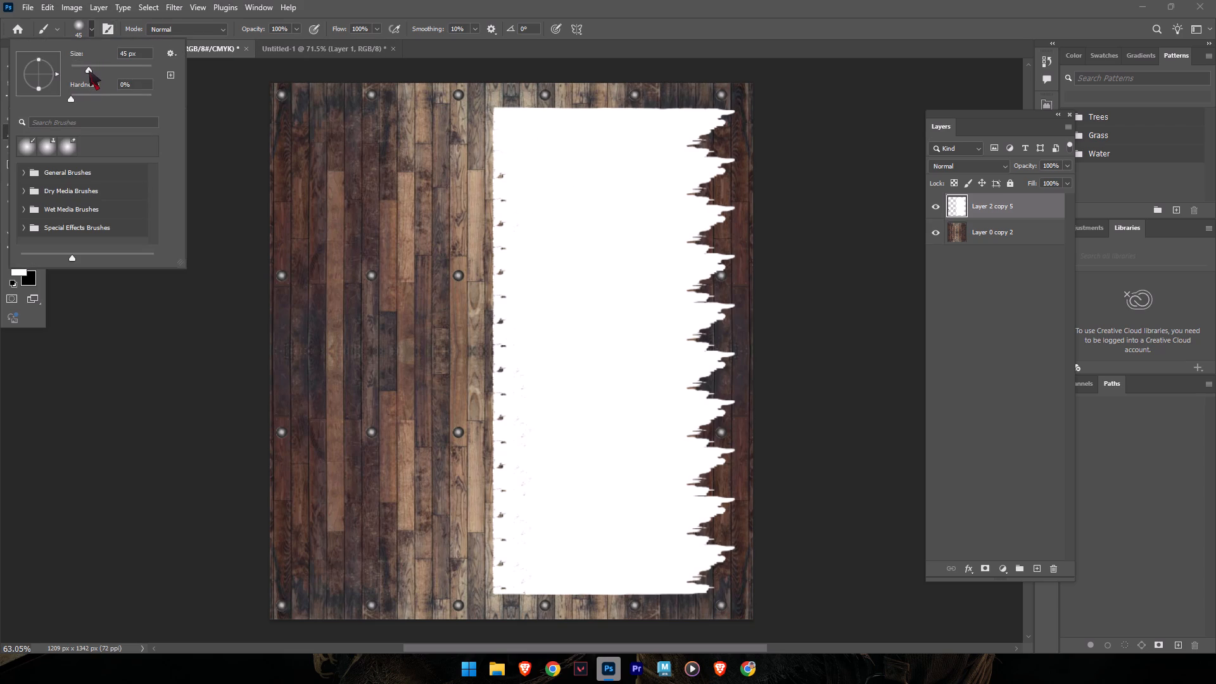
left_click(89, 70)
left_click_drag(505, 131, 505, 197)
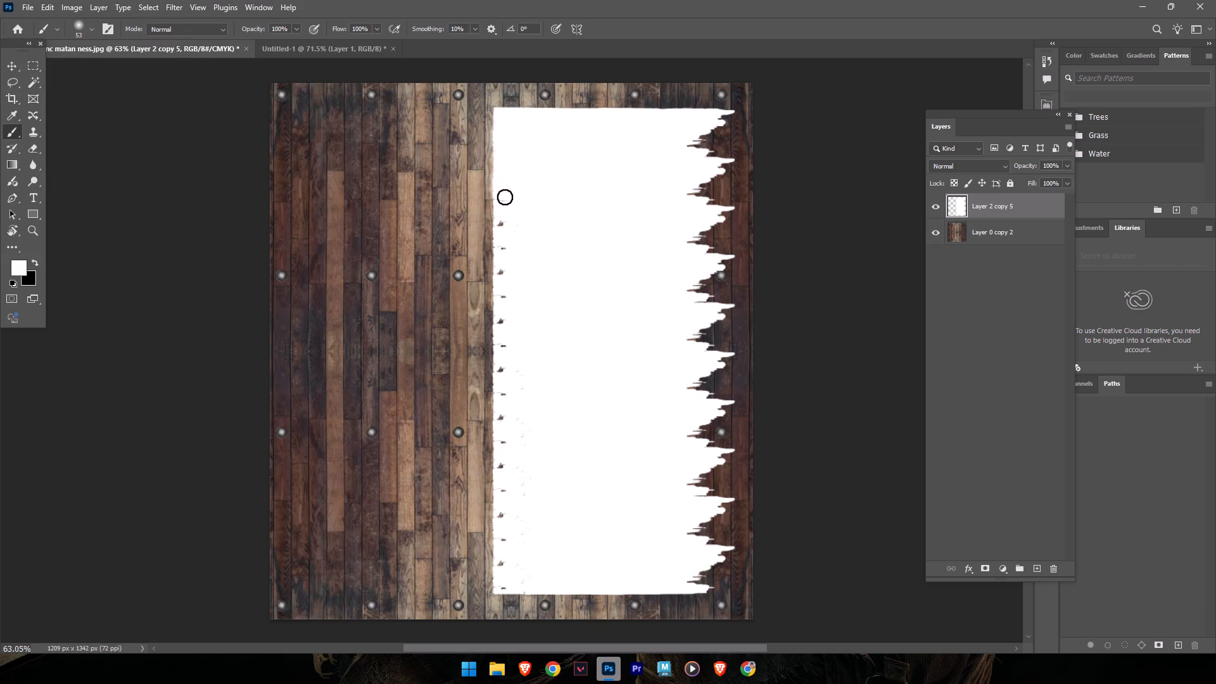
left_click_drag(505, 197, 507, 260)
left_click_drag(507, 260, 507, 254)
left_click_drag(506, 265, 500, 286)
left_click_drag(500, 286, 519, 172)
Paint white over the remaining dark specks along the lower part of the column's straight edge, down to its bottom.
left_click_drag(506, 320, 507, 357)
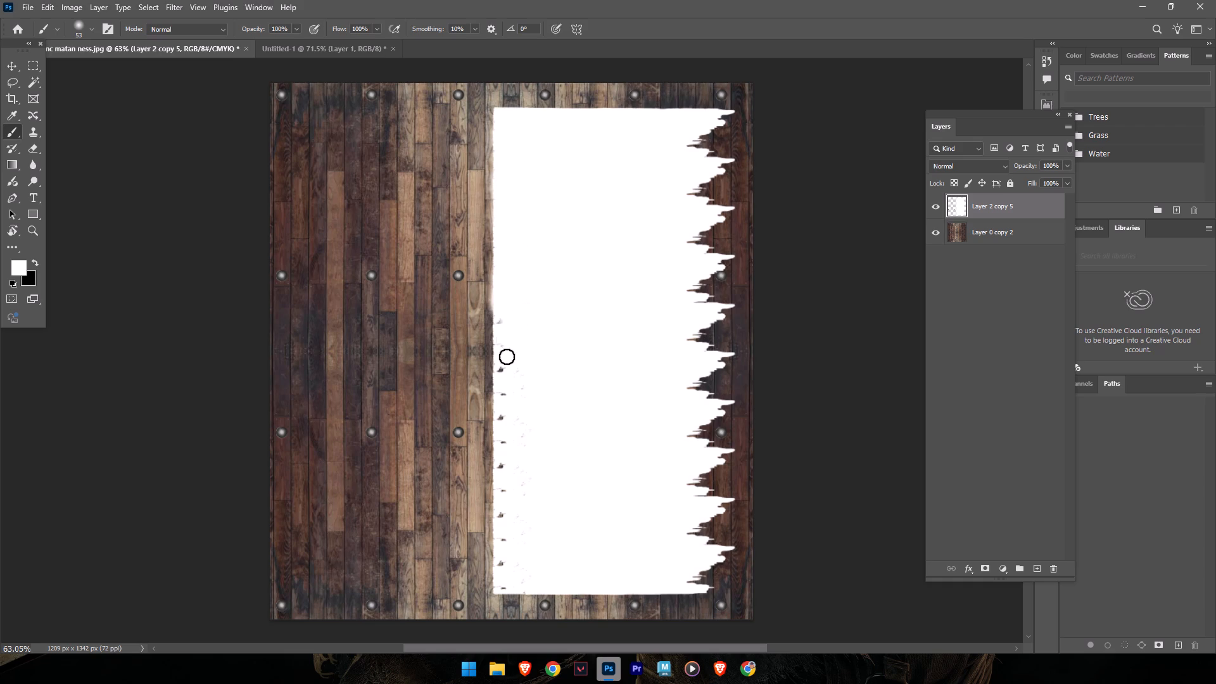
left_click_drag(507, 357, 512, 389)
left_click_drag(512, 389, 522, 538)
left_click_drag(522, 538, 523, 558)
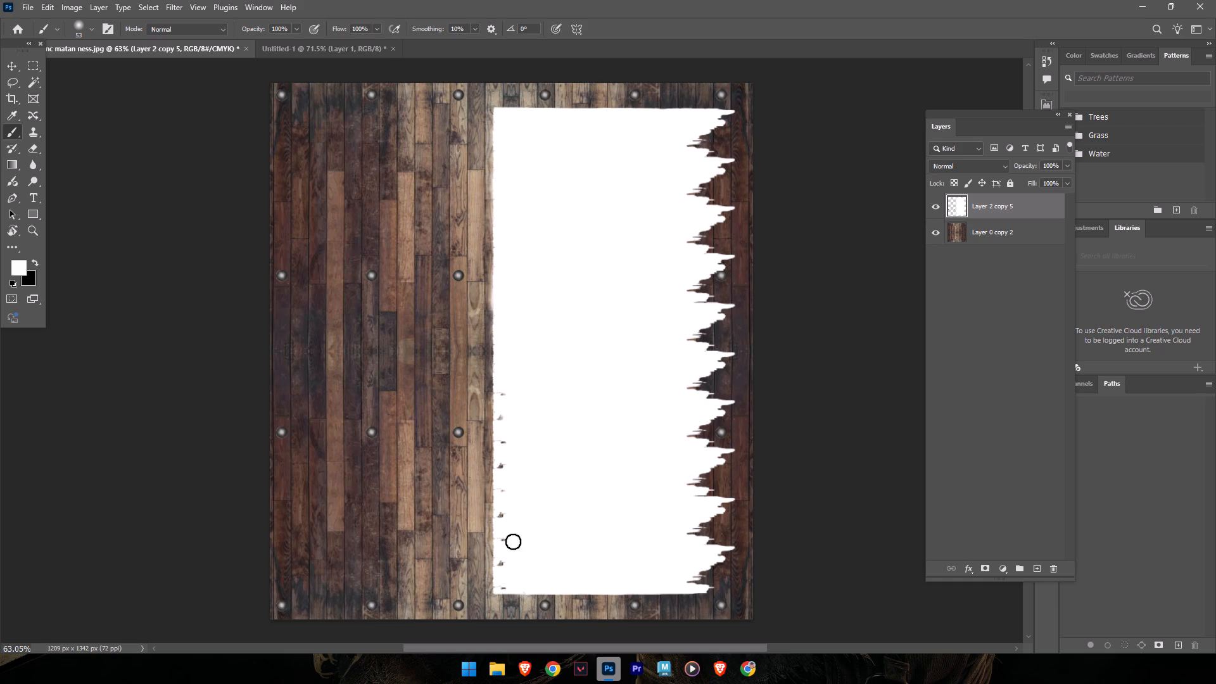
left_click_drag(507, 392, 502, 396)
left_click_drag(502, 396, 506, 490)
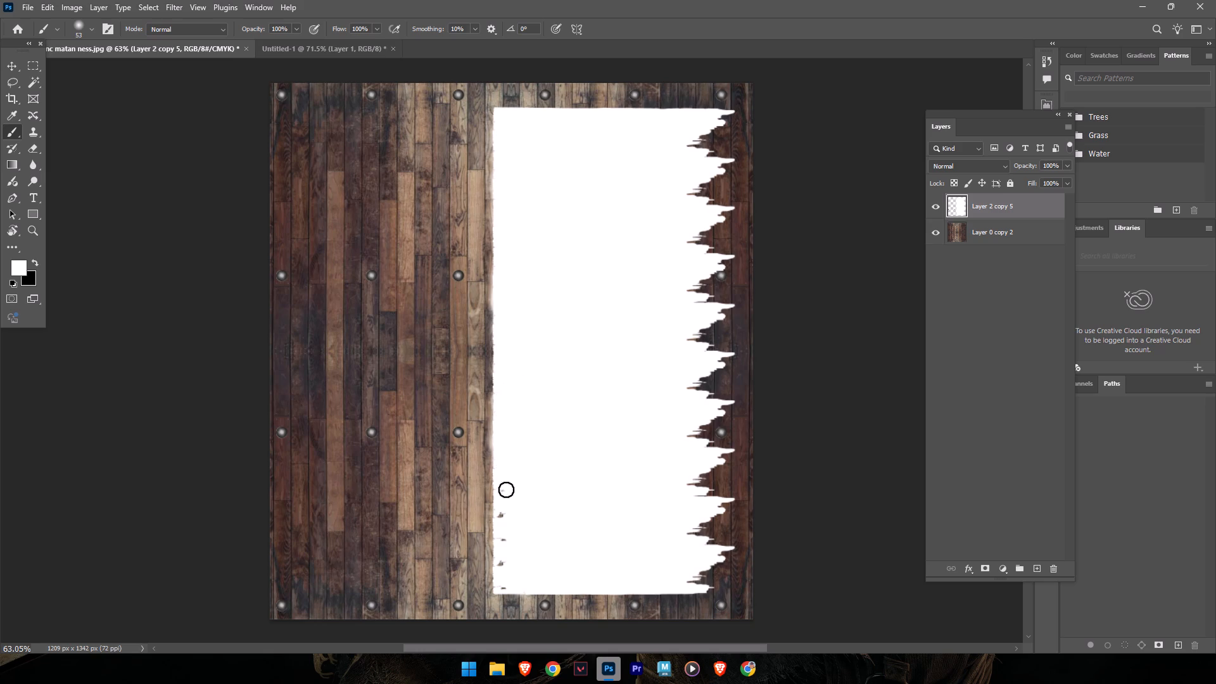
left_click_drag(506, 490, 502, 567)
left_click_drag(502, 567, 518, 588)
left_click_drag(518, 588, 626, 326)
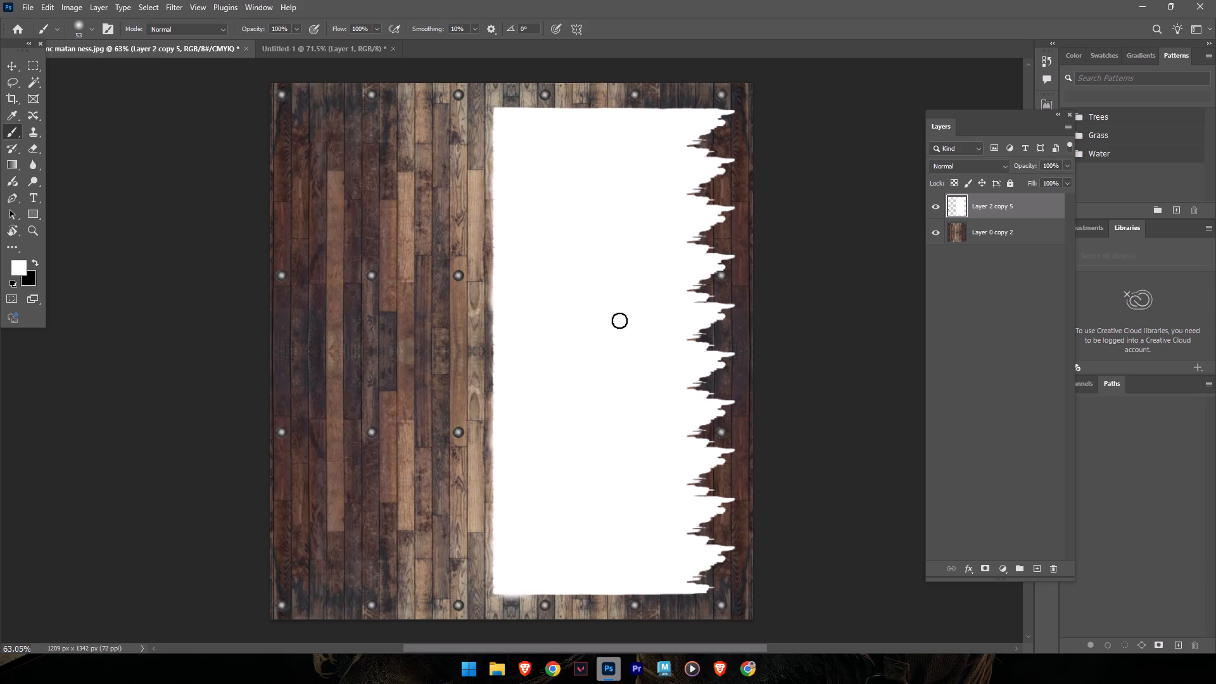
Switch to Media Player, play the recording to see the instructor's work after the brush clean-up, and return to Photoshop.
key("v")
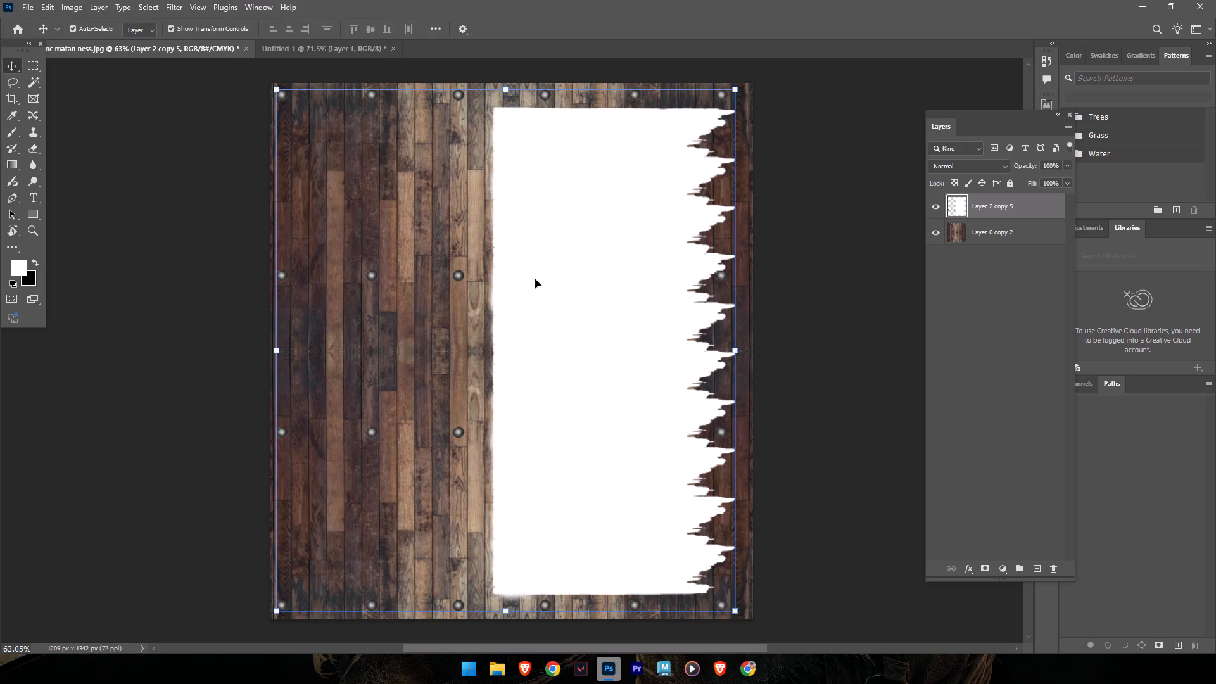
key("alt+Tab")
left_click(556, 302)
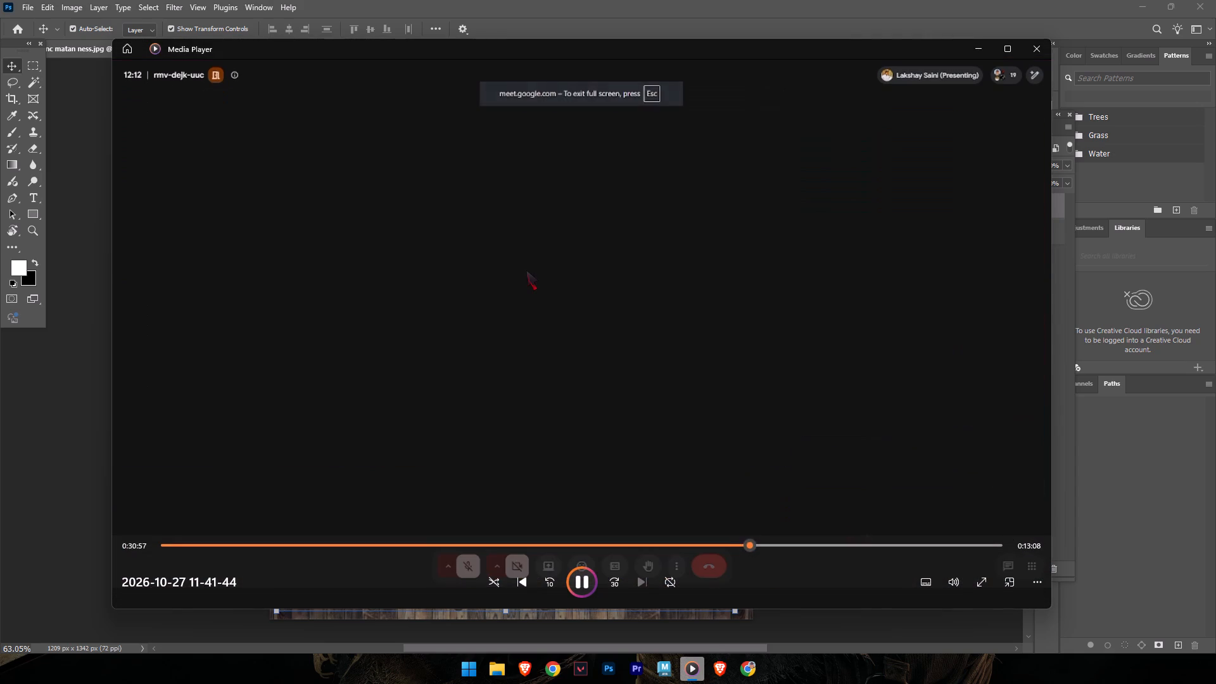
left_click(526, 270)
key("alt+Tab")
Inspect the painted column by toggling the visibility of Layer 2 copy 5 off and on.
left_click(423, 332)
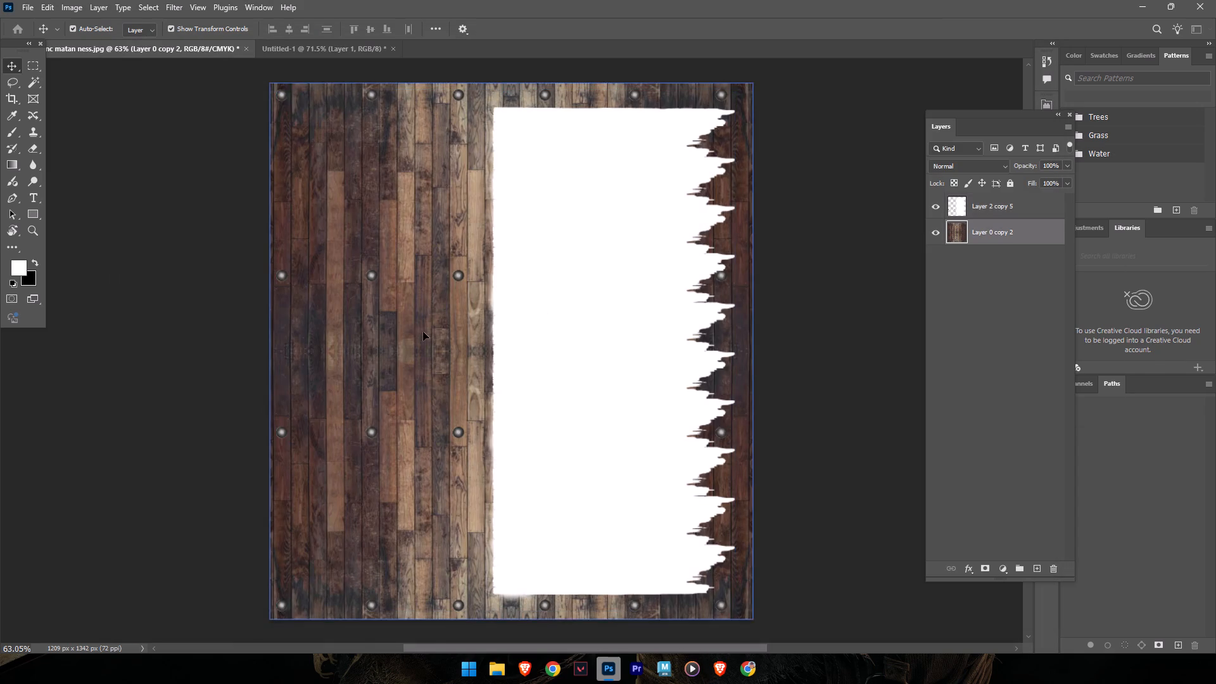
left_click(820, 317)
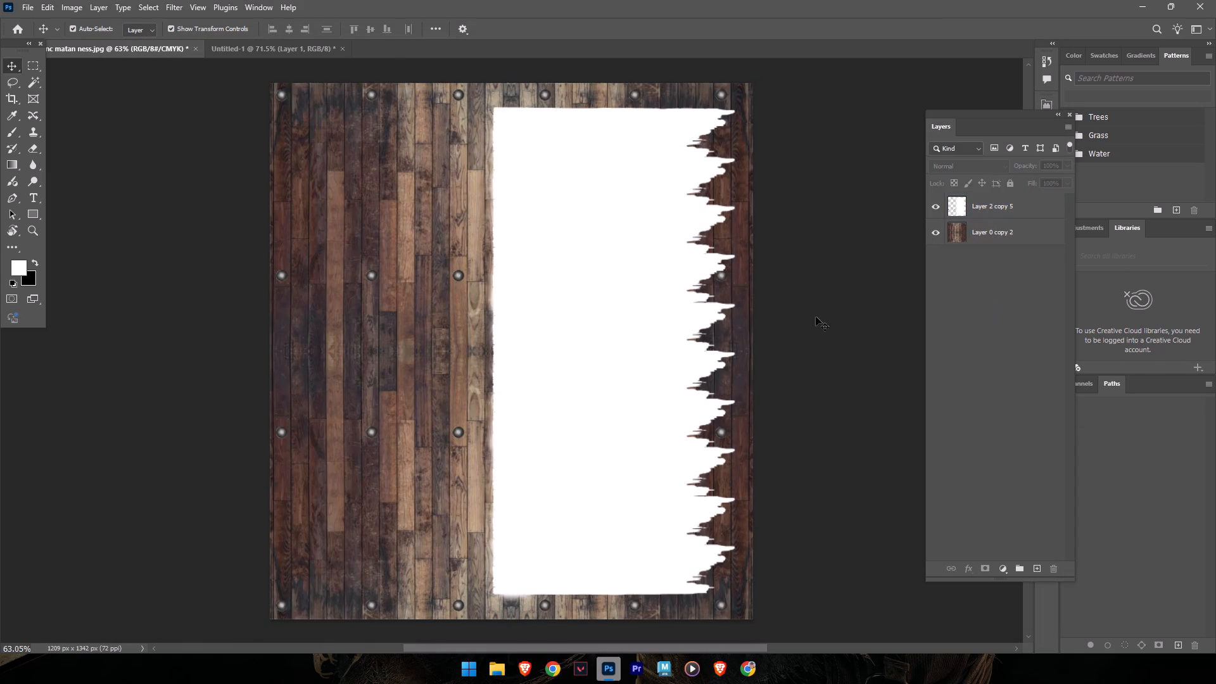
left_click(939, 204)
left_click(937, 204)
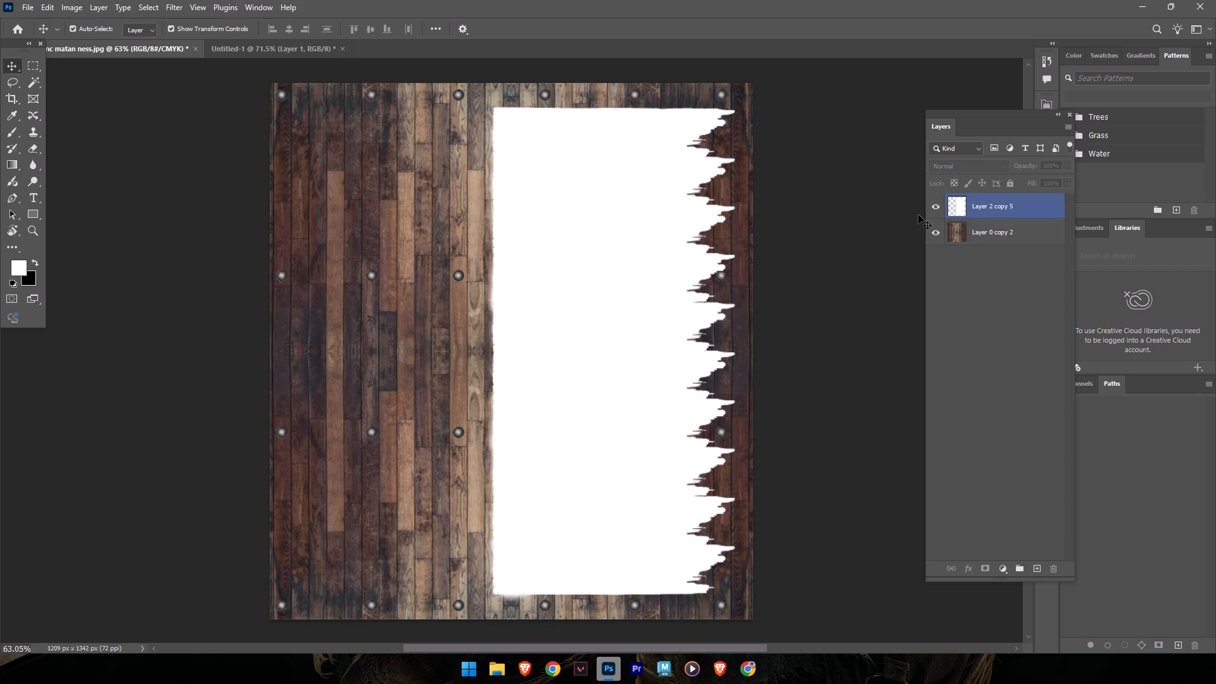
Undo the brush clean-up, merges and lower plank copies, back to the stage with only Layer 2 copy 2 and Layer 2 copy stacked.
key("ctrl+z")
key("ctrl+z")
key("ctrl+z")
key("ctrl+z")
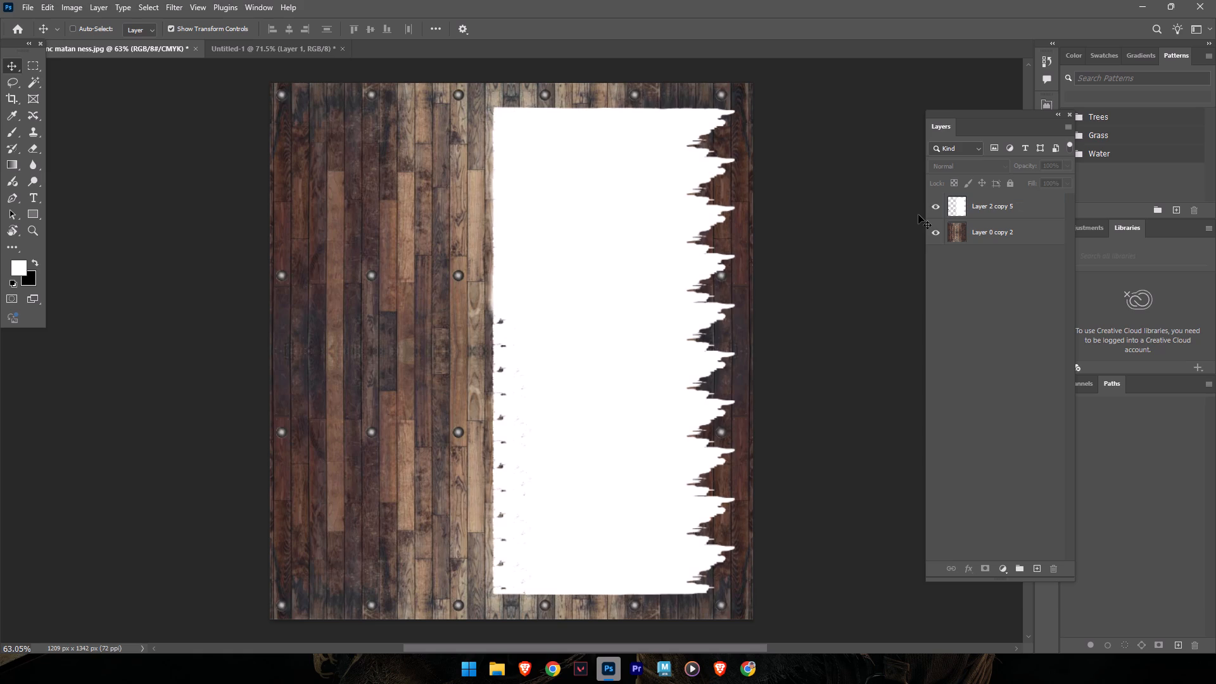
key("ctrl+z")
key("ctrl+z")
key("ctrl+z")
key("ctrl+z")
key("ctrl+z")
key("ctrl+z")
key("ctrl+z")
key("ctrl+z")
key("ctrl+z")
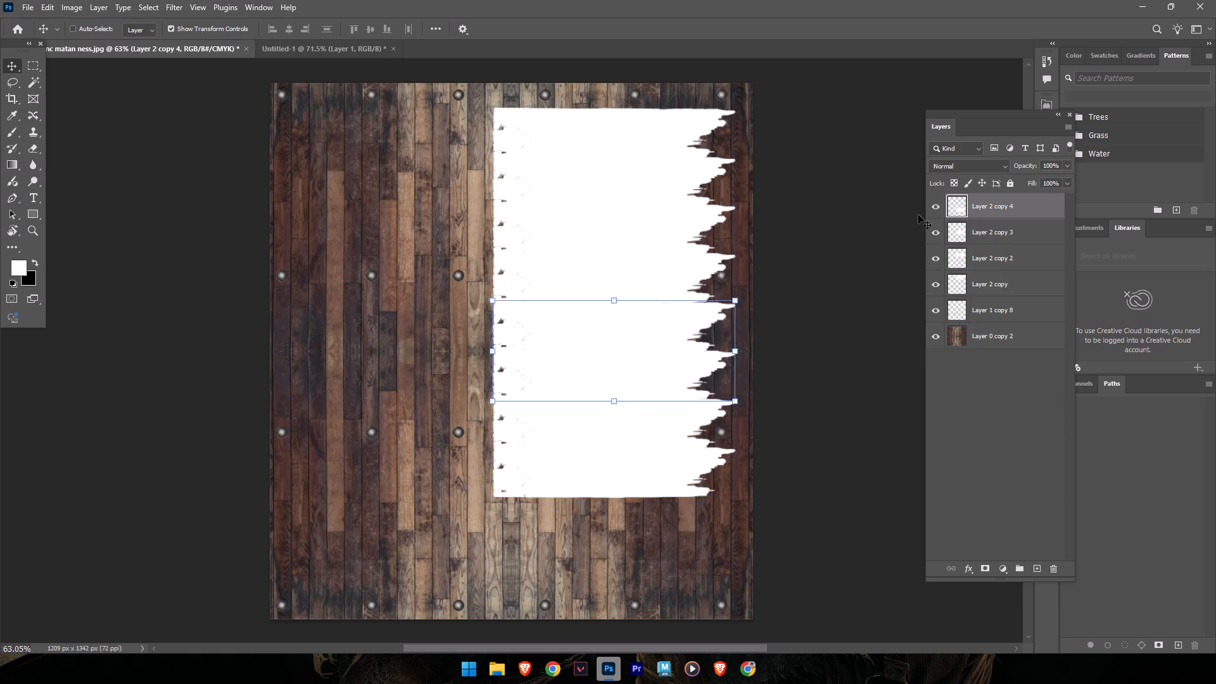
key("ctrl+z")
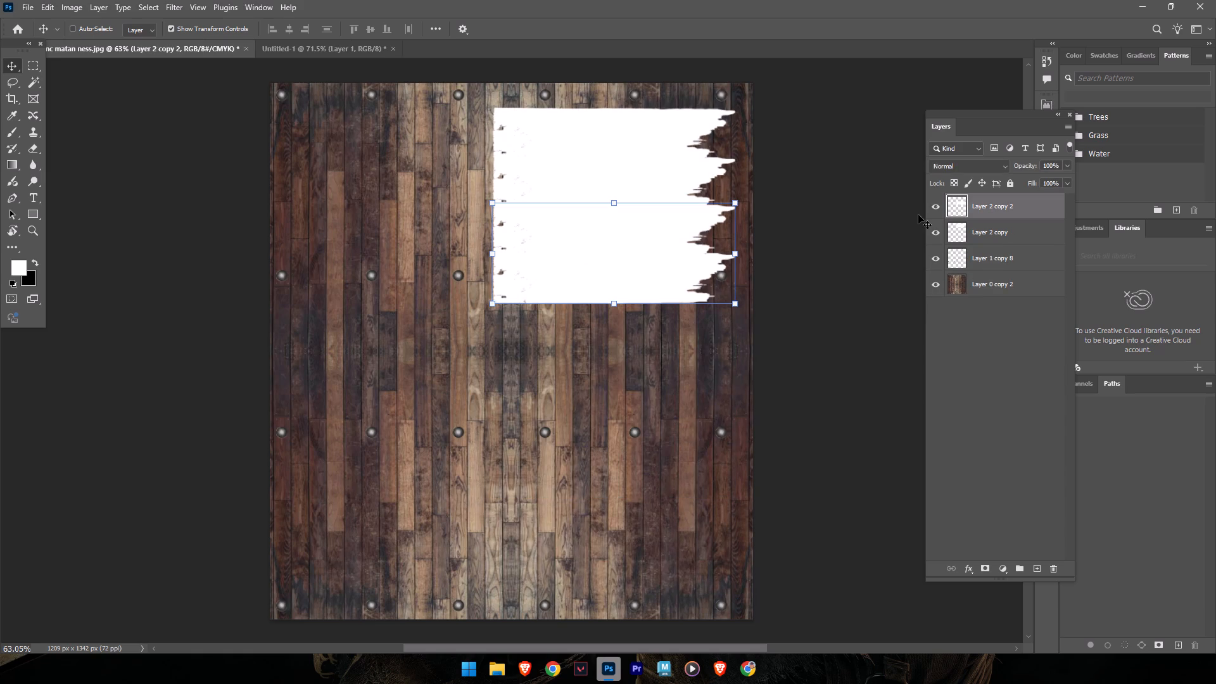
Check Layer 1 copy 8 by toggling its visibility and merge it with the wood layer, Layer 0 copy 2.
left_click(935, 262)
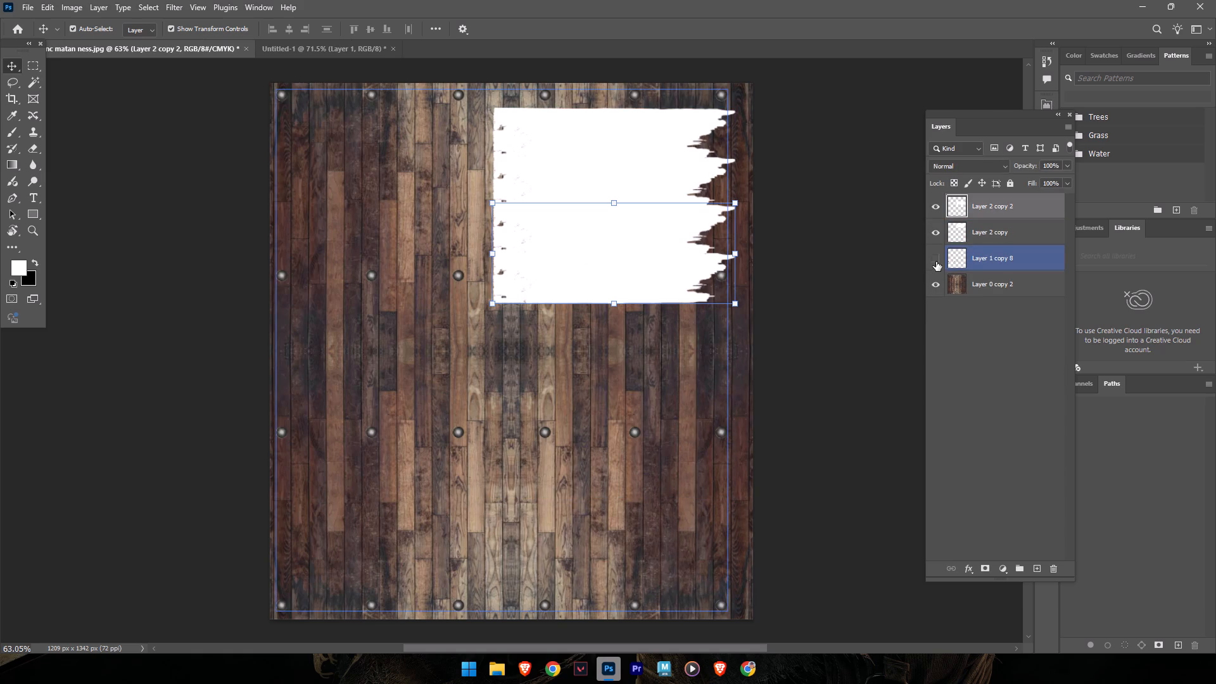
left_click(936, 262)
left_click(1001, 262)
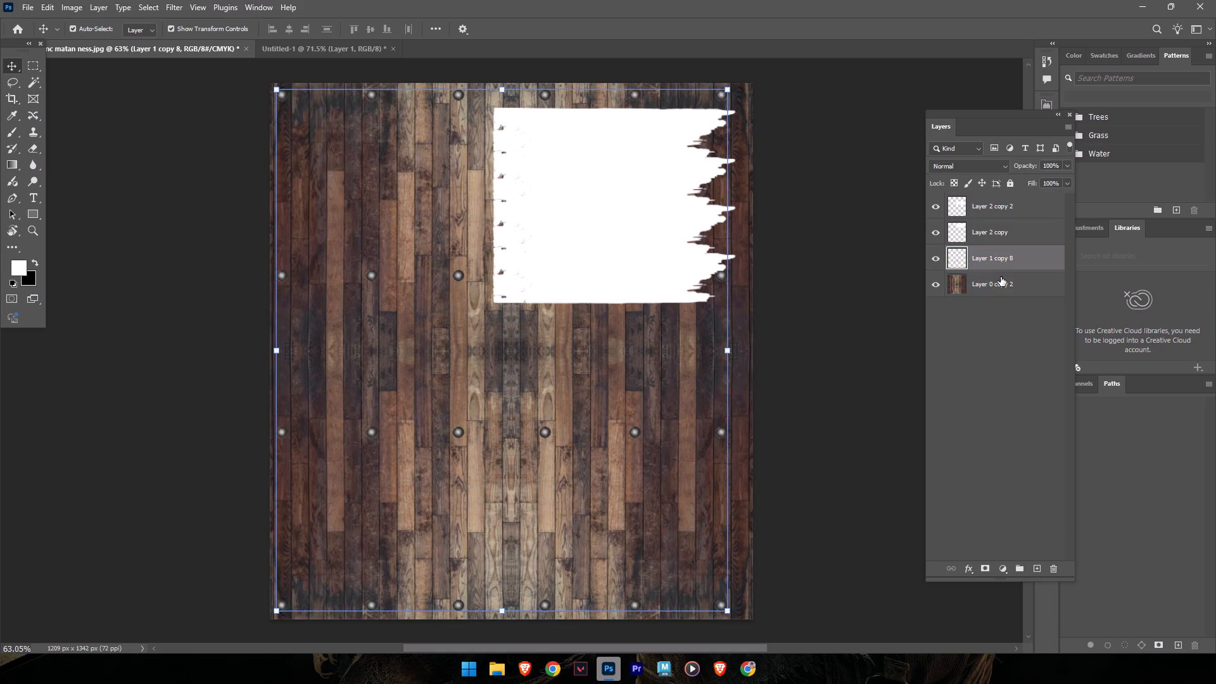
left_click(1001, 277, "shift")
key("ctrl+e")
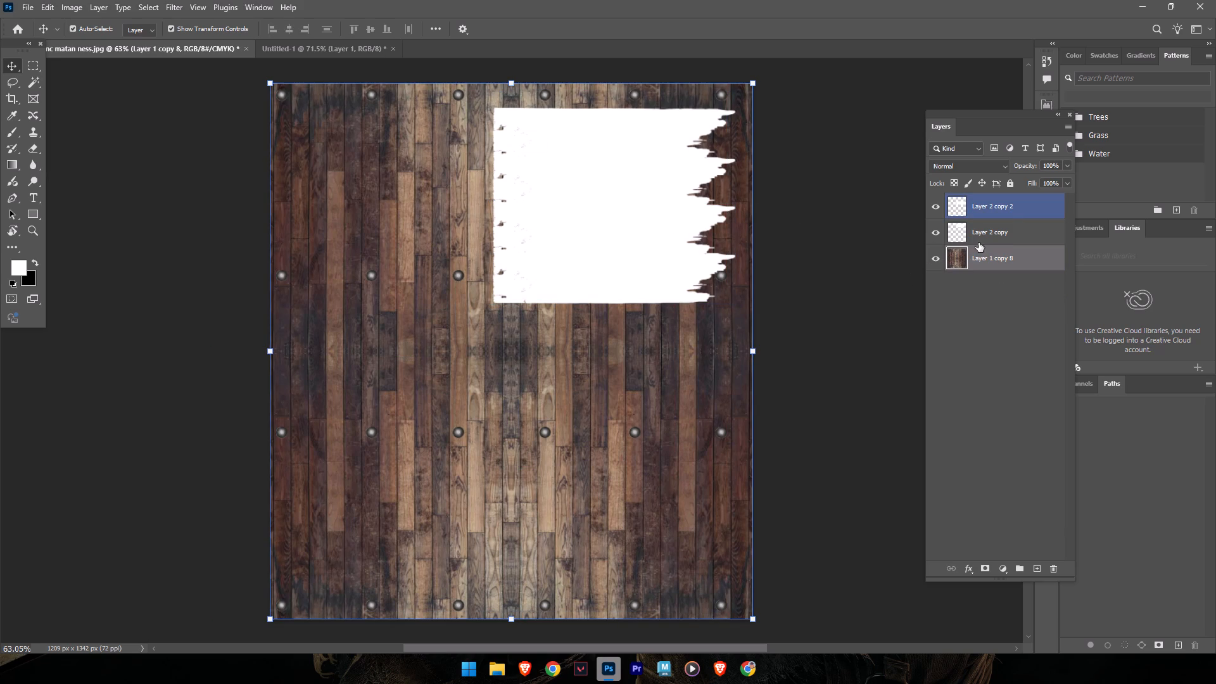
Merge the two white plank layers, Layer 2 copy and Layer 2 copy 2, into one layer.
left_click(995, 232)
left_click(999, 202, "shift")
key("ctrl+e")
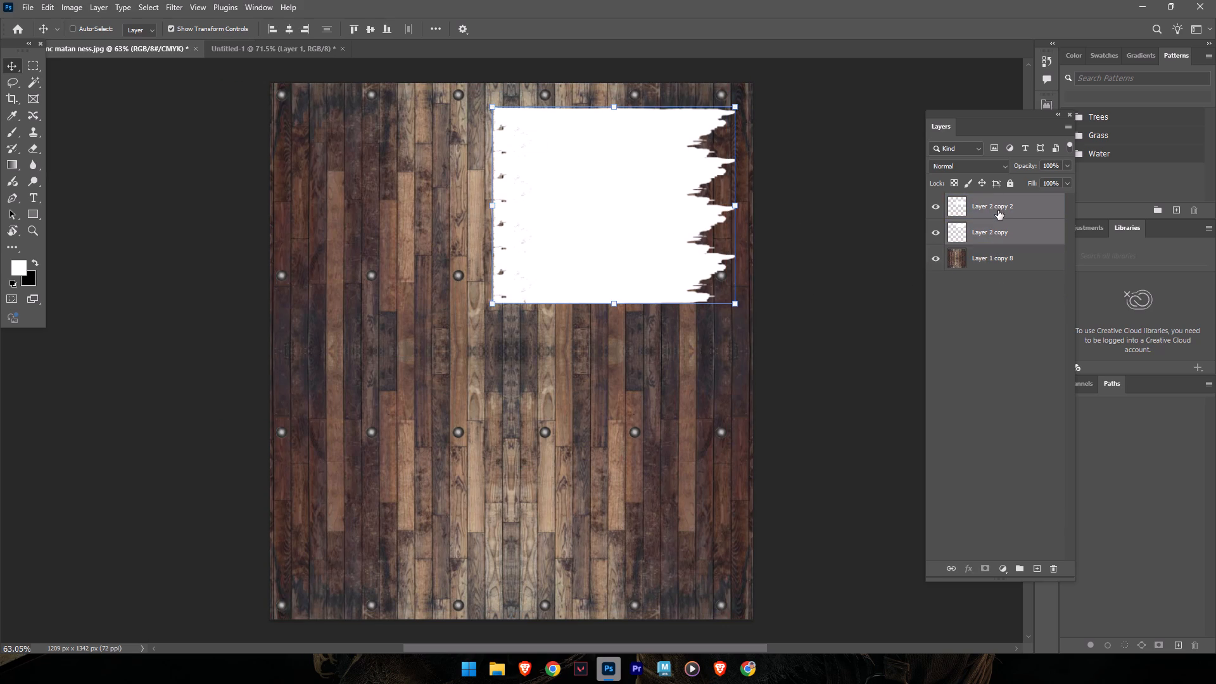
Brush white over the faint inner specks near the block's straight edge, redoing the strokes after undoing the first attempt.
left_click(15, 136)
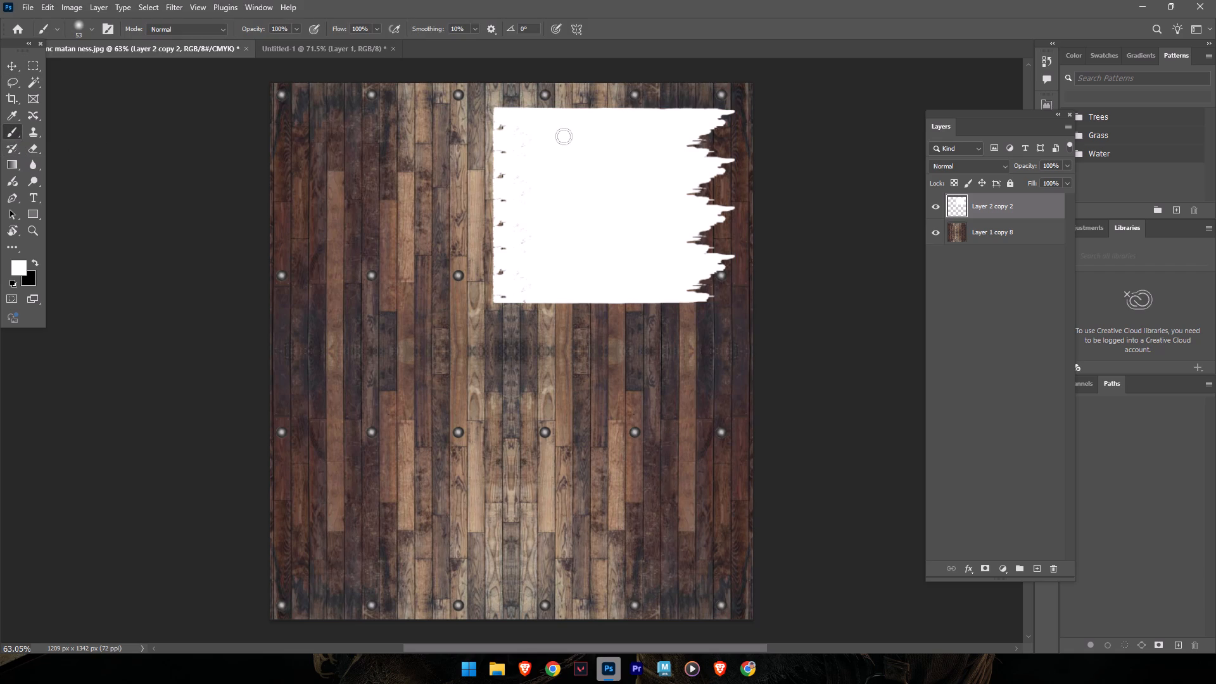
left_click_drag(518, 125, 578, 223)
left_click_drag(578, 223, 501, 172)
left_click_drag(501, 172, 515, 233)
key("ctrl+z")
left_click_drag(516, 129, 524, 210)
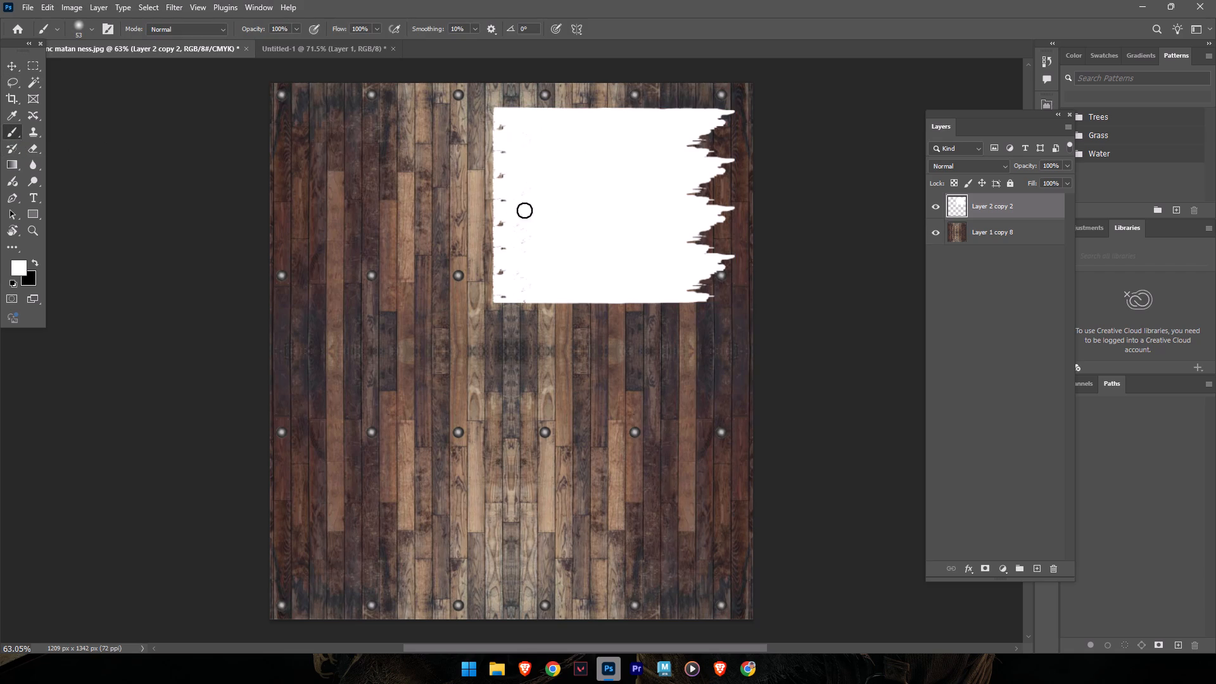
left_click_drag(524, 210, 522, 293)
left_click_drag(522, 293, 529, 289)
Paint white over the dark specks along the white block's straight edge, from its top down to its bottom corner.
left_click_drag(503, 128, 504, 139)
left_click_drag(504, 139, 502, 183)
left_click_drag(503, 202, 503, 196)
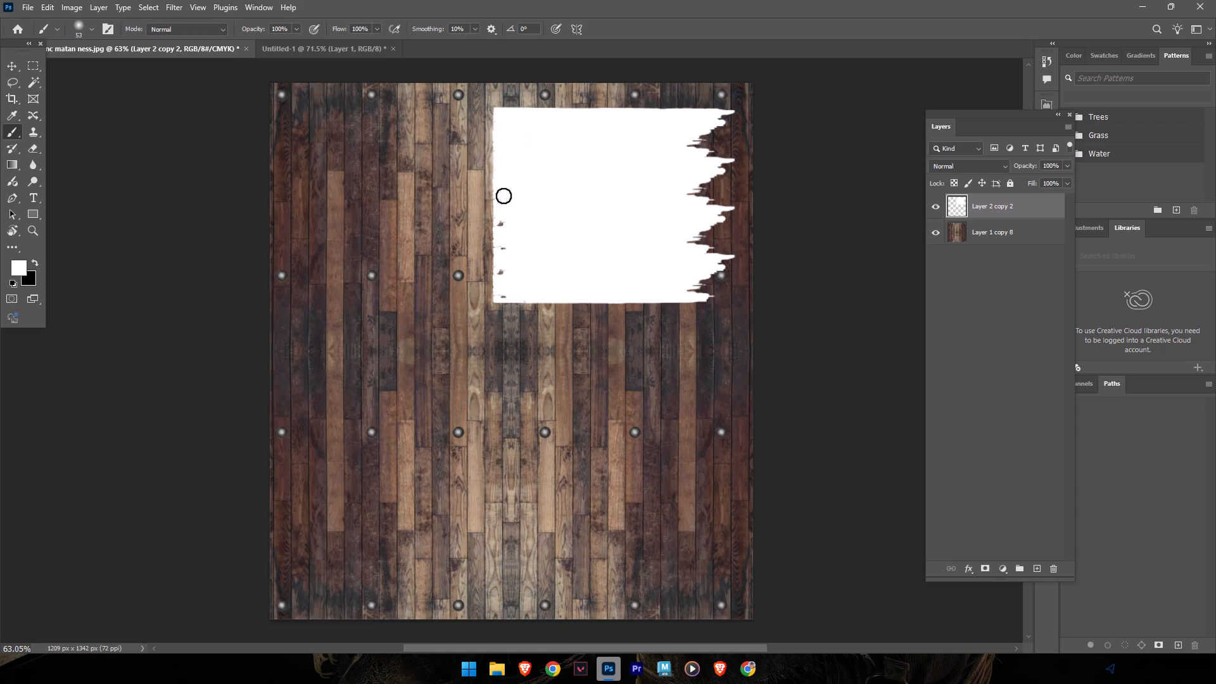
left_click_drag(503, 196, 502, 253)
left_click_drag(504, 241, 502, 281)
left_click_drag(507, 293, 507, 293)
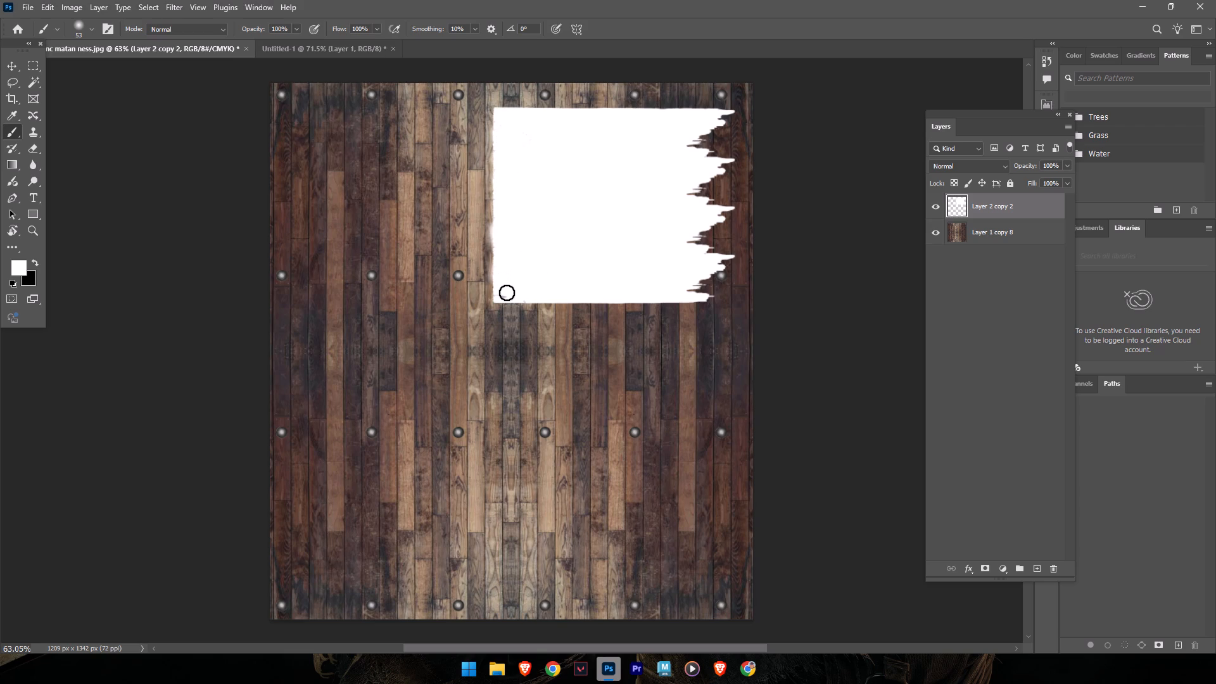
left_click_drag(507, 293, 579, 247)
left_click_drag(579, 247, 578, 192)
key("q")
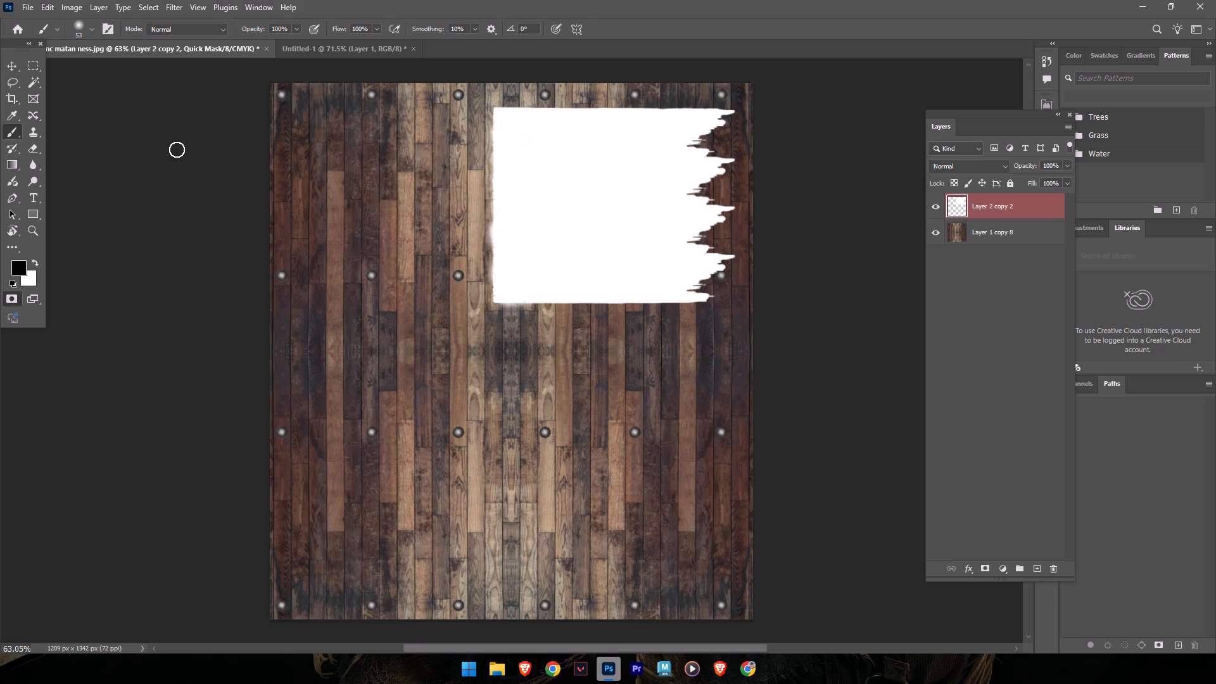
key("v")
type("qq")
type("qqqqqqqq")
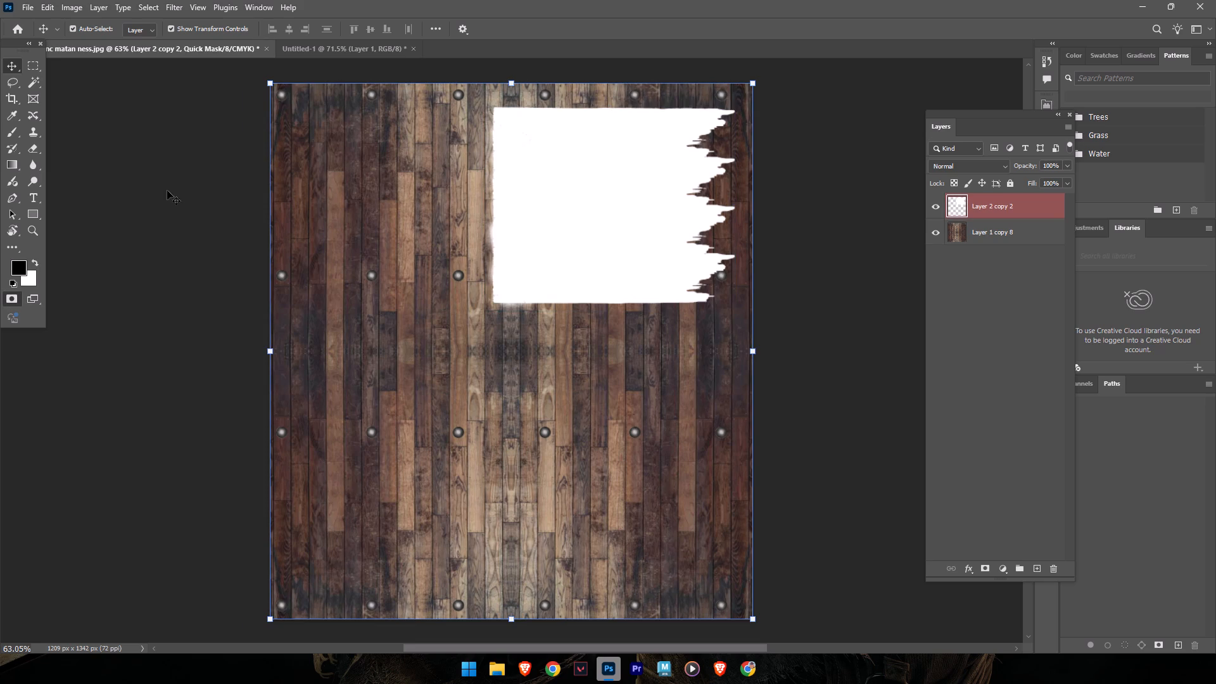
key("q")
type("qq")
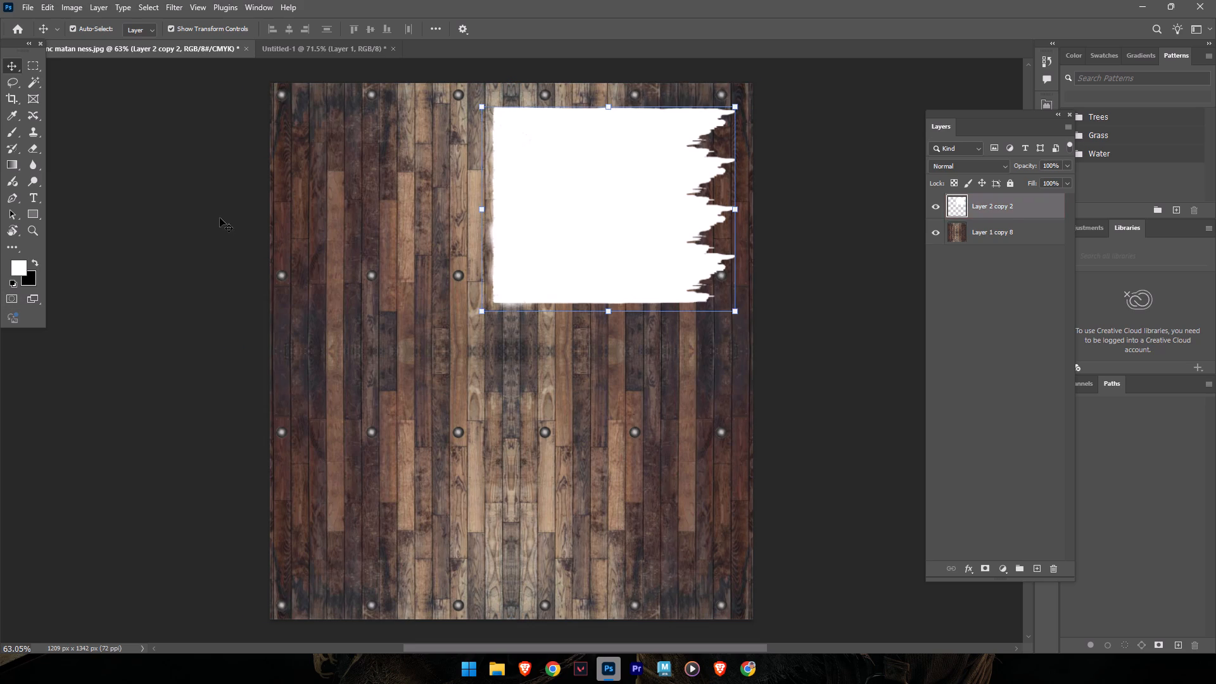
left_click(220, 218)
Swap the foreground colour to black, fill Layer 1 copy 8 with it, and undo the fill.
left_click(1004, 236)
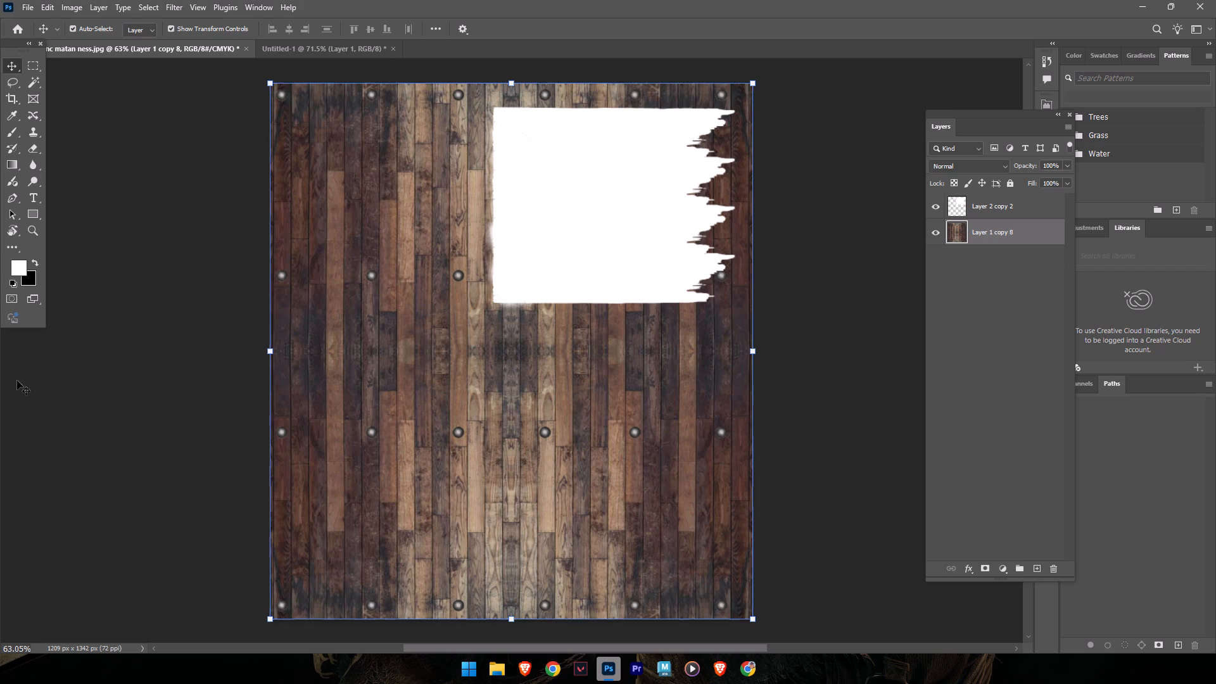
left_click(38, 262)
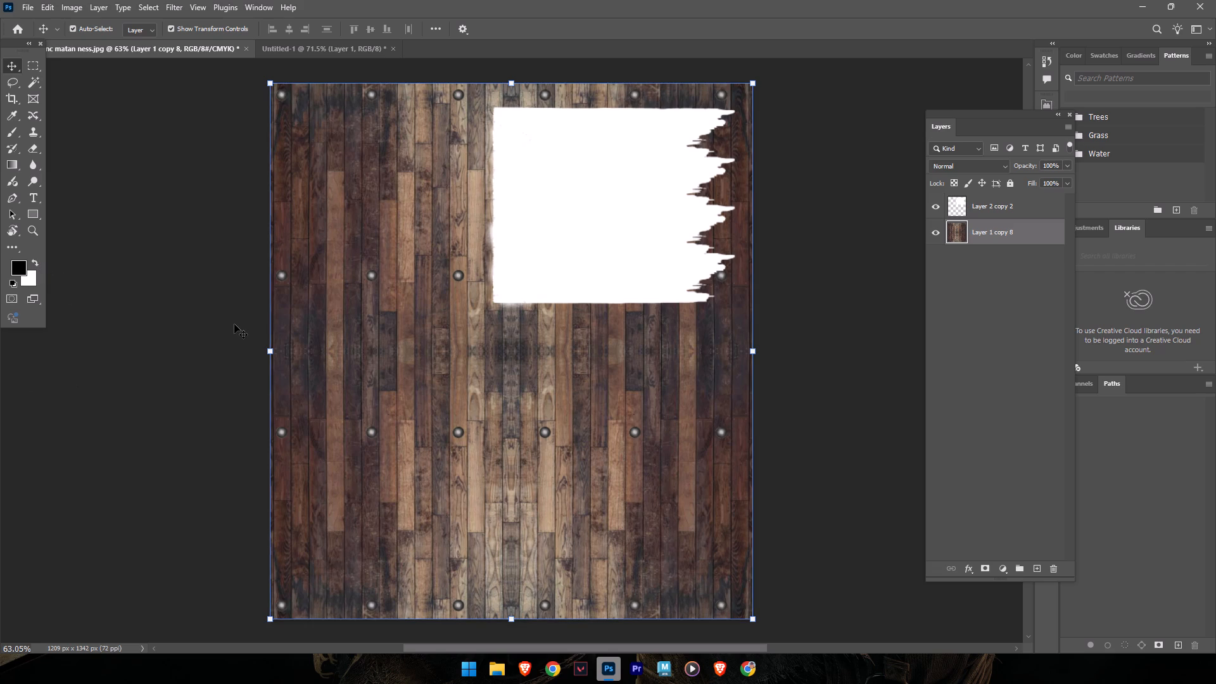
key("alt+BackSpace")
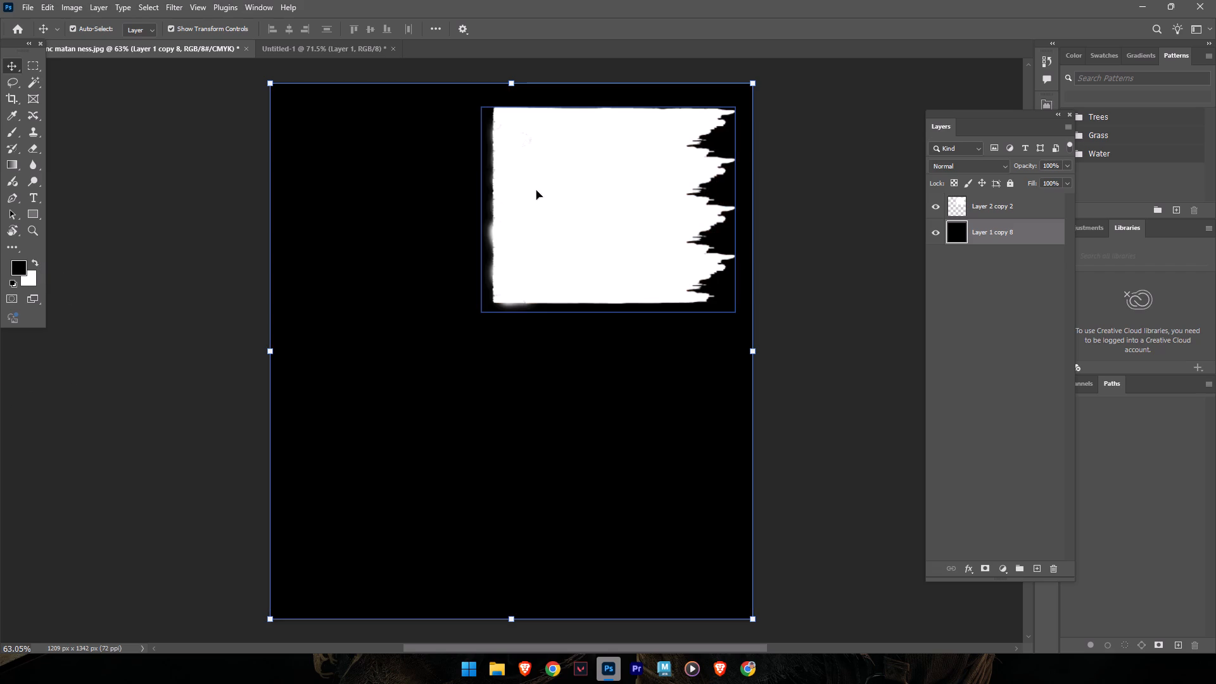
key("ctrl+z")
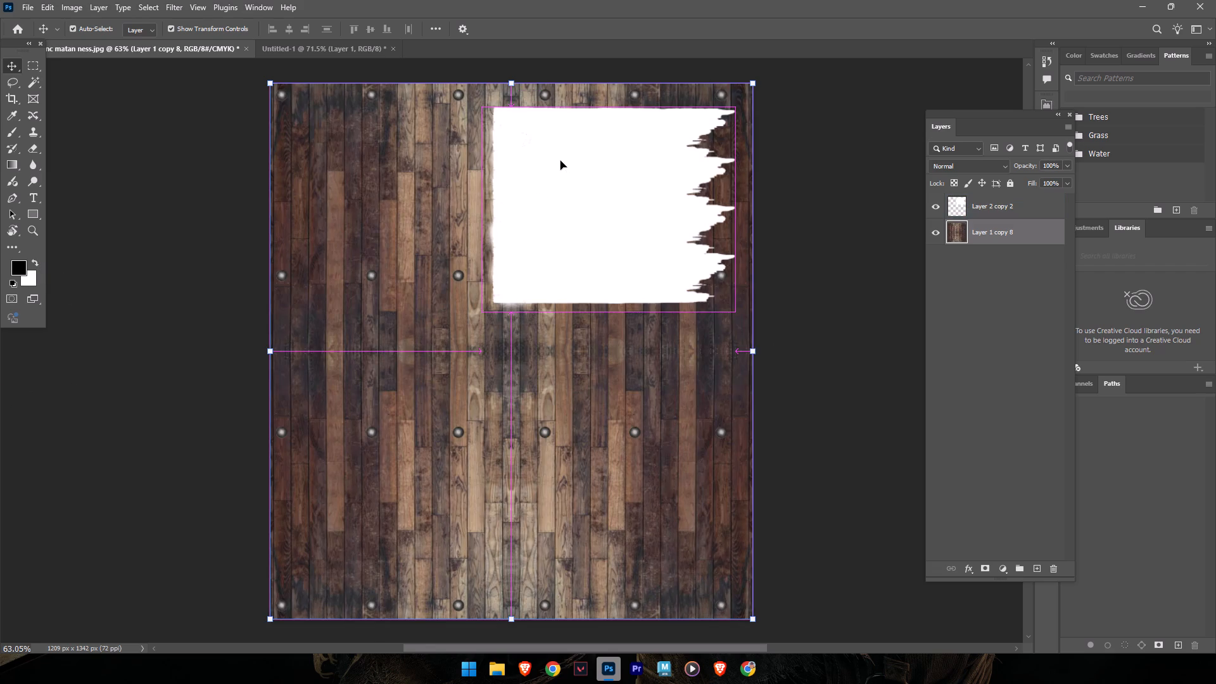
Duplicate the cleaned white plank block and align the copy directly beneath it, continuing the column.
left_click(600, 194)
left_click_drag(592, 239, 586, 444, "alt")
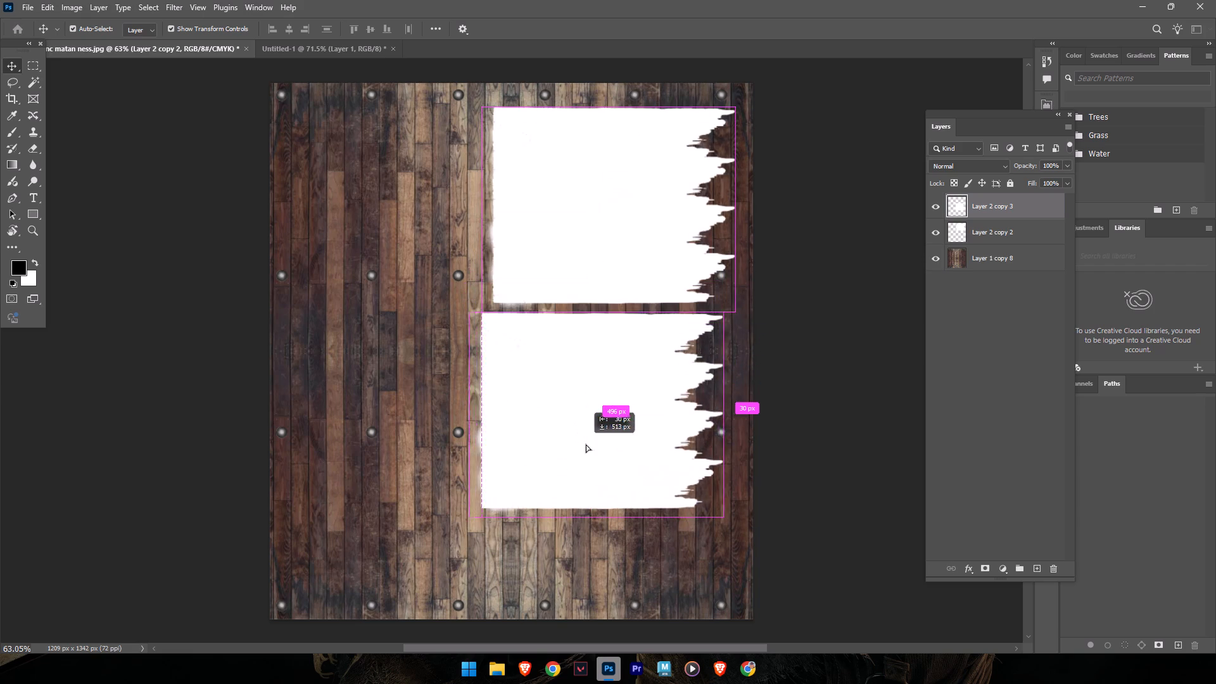
left_click_drag(586, 444, 588, 429, "alt")
Duplicate the lower white block again and place the copy about 480 px straight down, extending the column past the canvas bottom.
left_click_drag(583, 393, 576, 533, "alt")
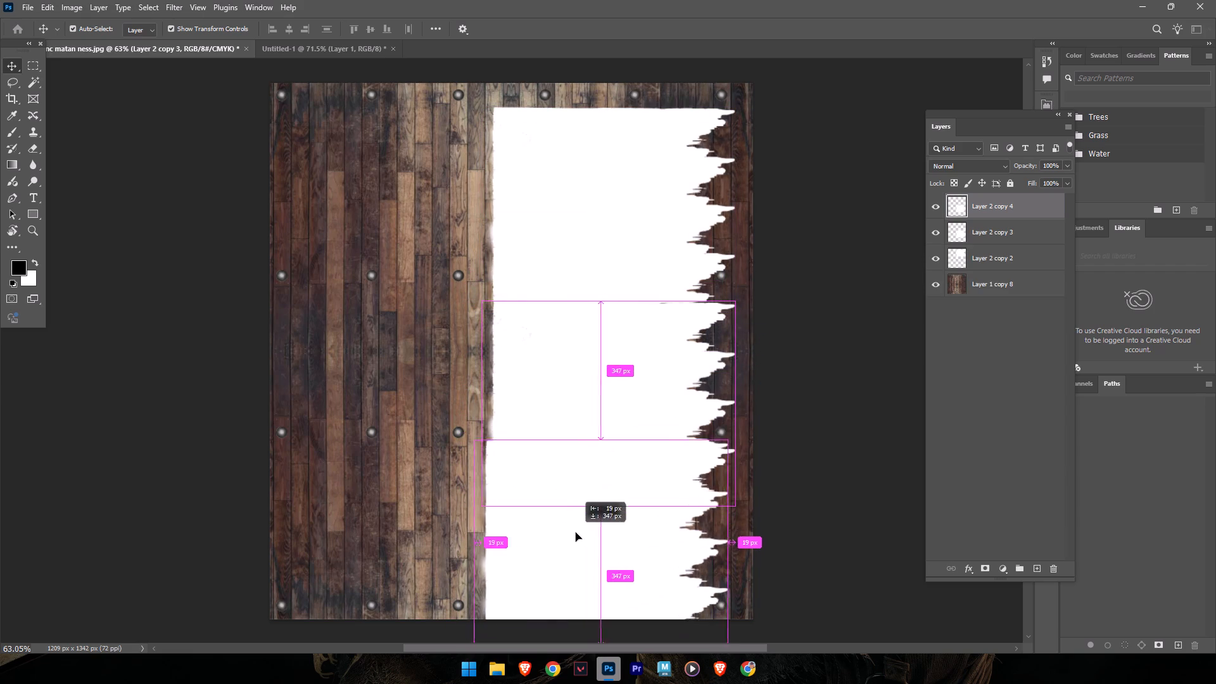
left_click_drag(576, 533, 543, 682, "alt")
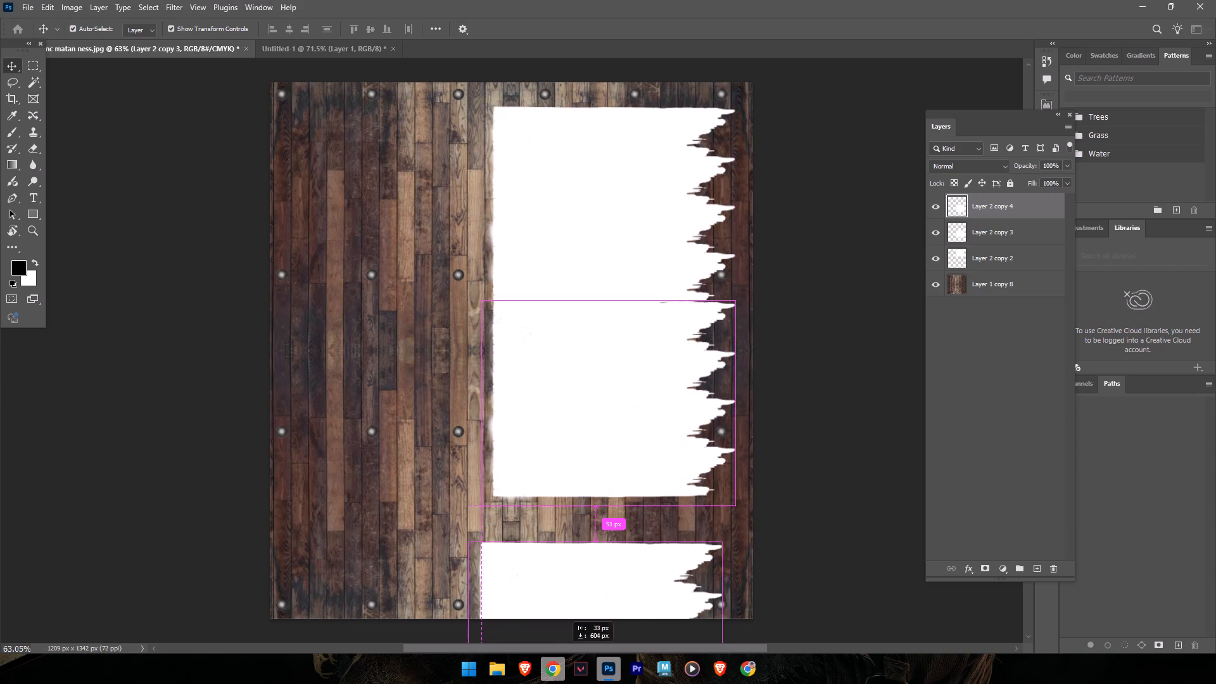
left_click_drag(543, 682, 576, 457, "alt")
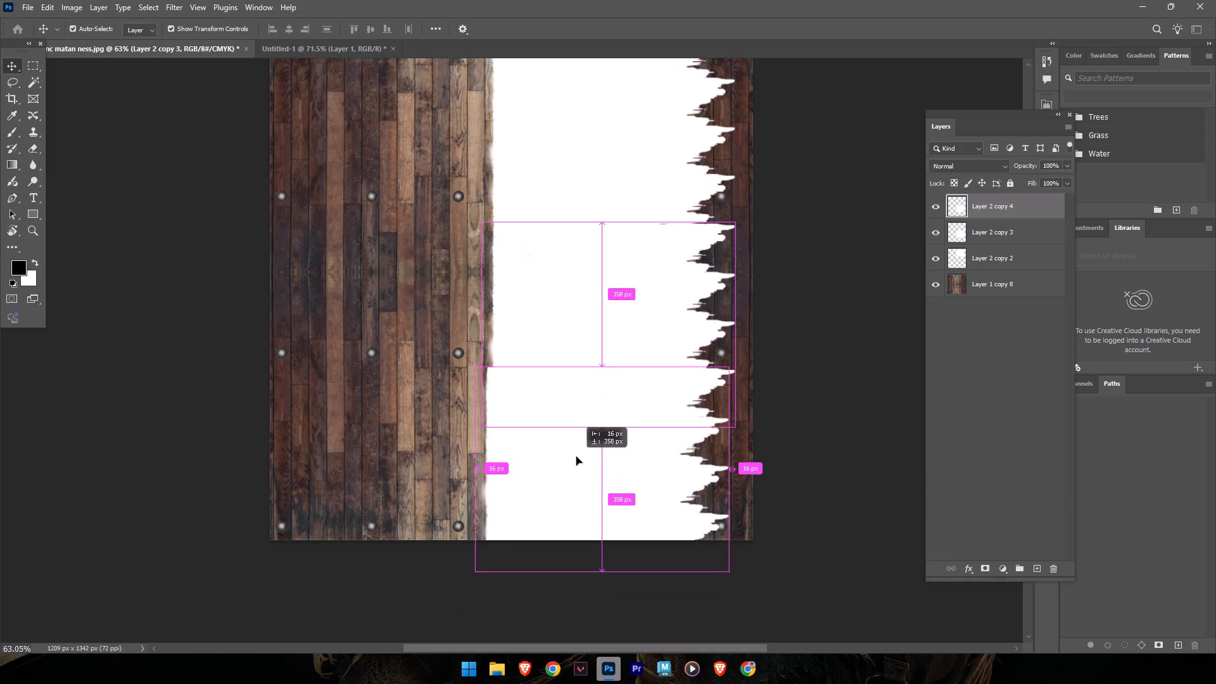
left_click_drag(576, 457, 582, 472, "alt")
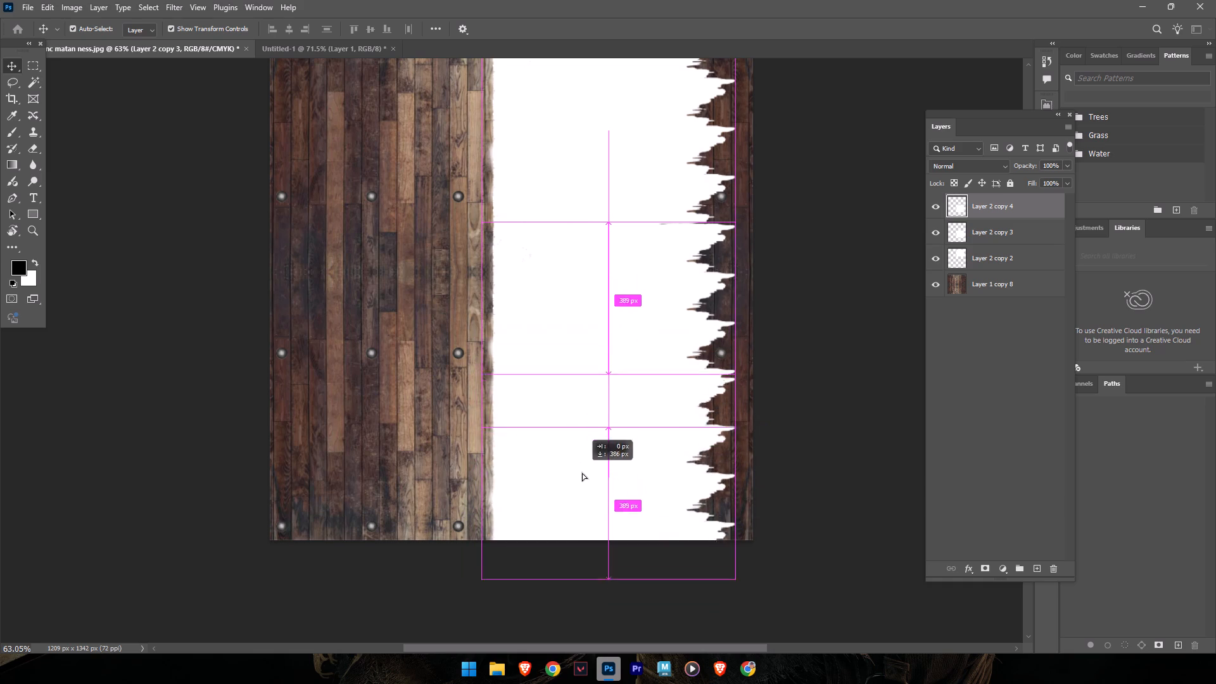
left_click_drag(582, 472, 581, 503, "alt")
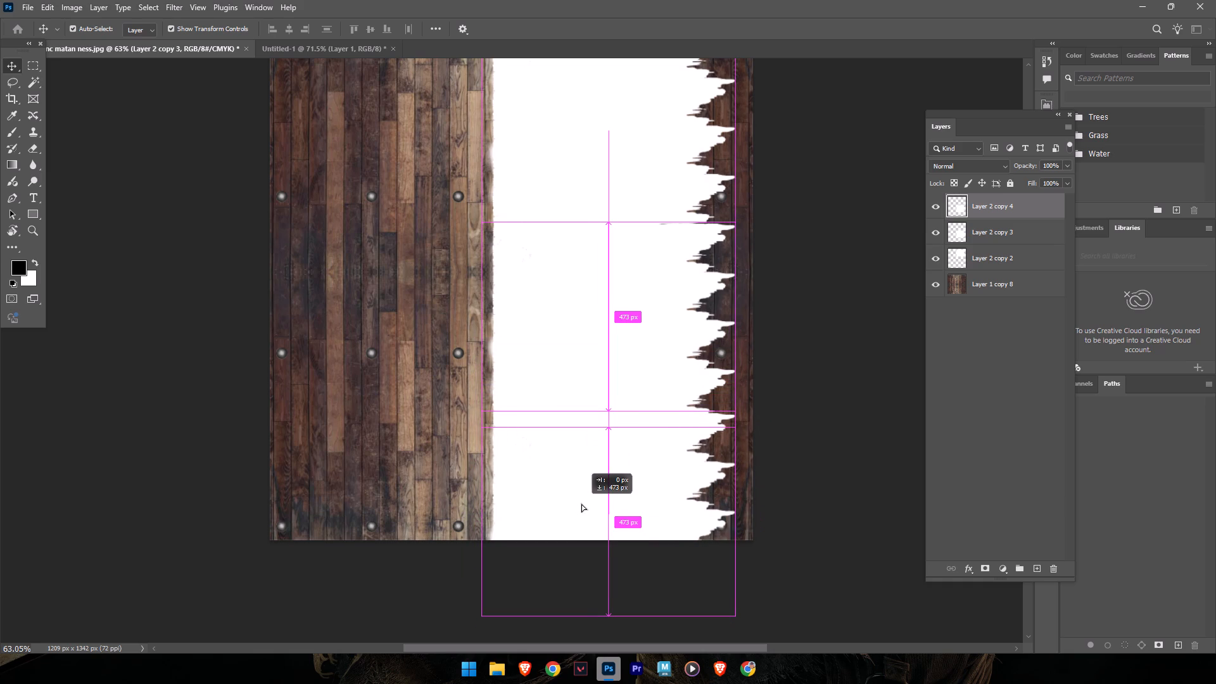
left_click_drag(581, 503, 584, 506, "alt")
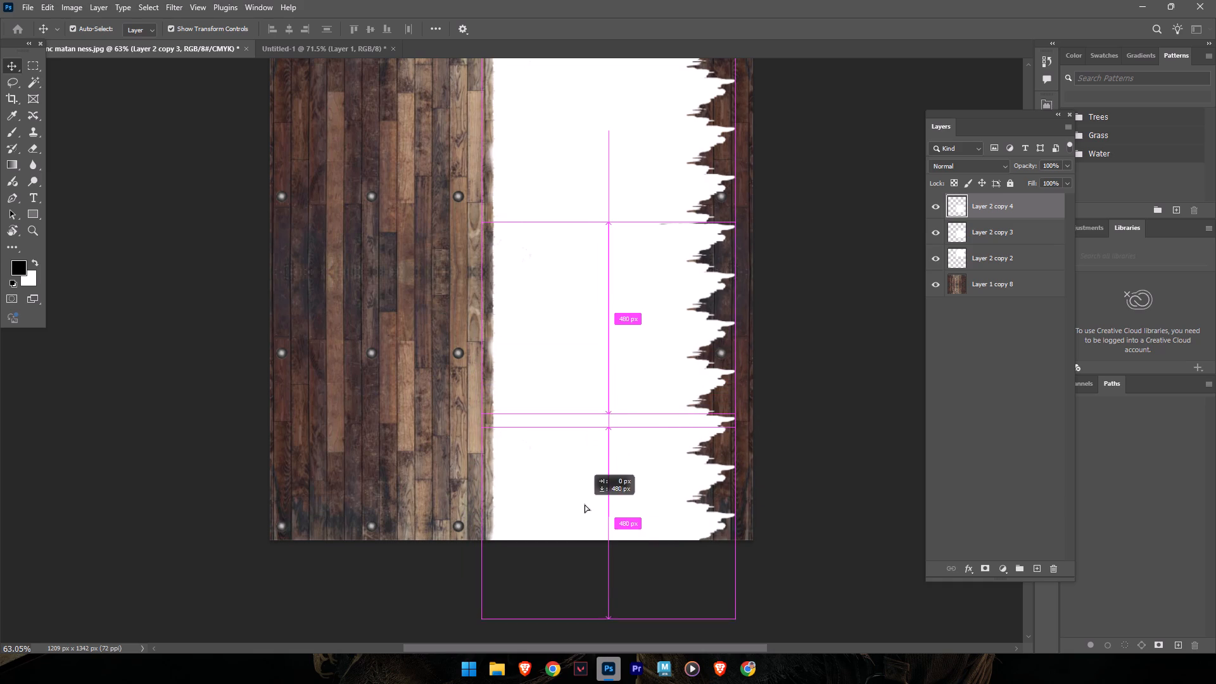
Merge the three stacked white plank layers above the wood texture into one layer.
left_click(991, 266)
left_click(994, 208, "shift")
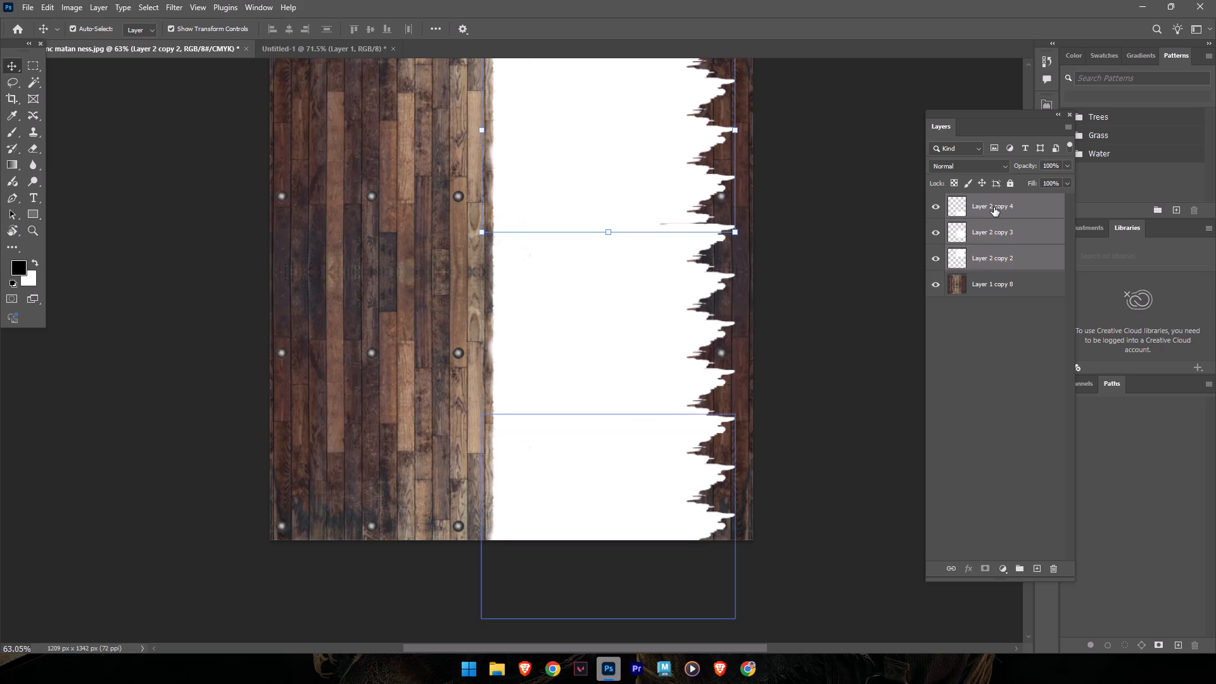
key("ctrl+e")
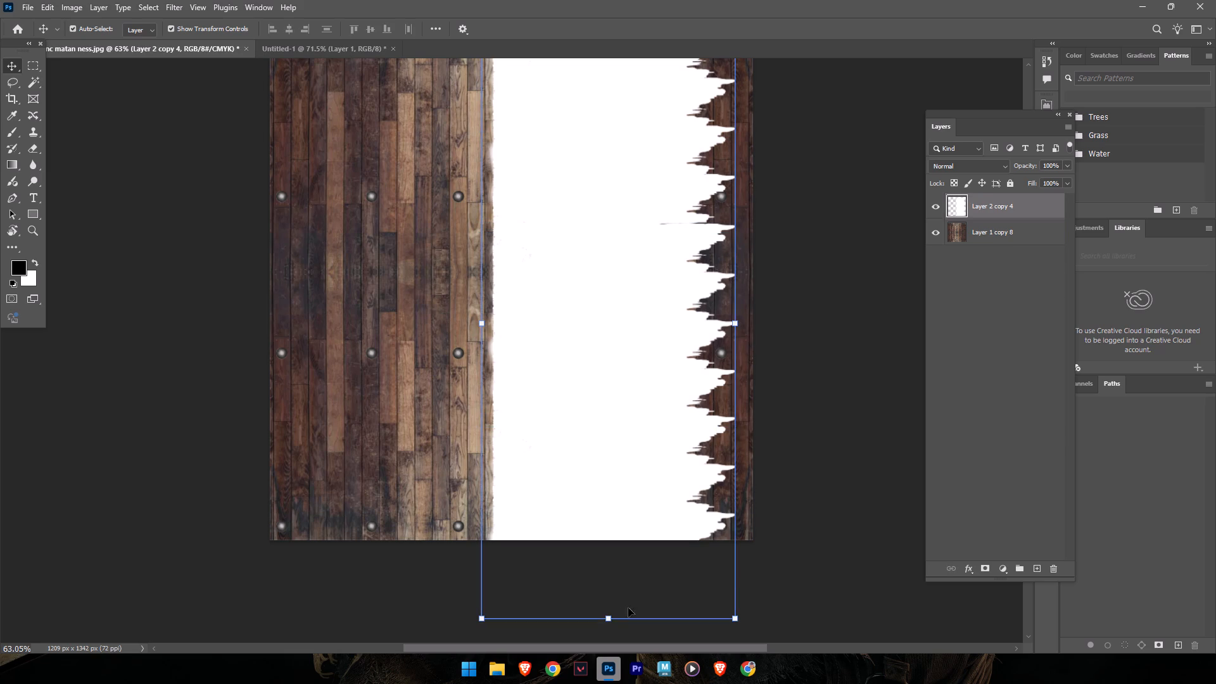
Scale the merged white plank column to about 84% height so it fits between the wood texture's upper and lower edges.
left_click_drag(611, 619, 610, 521)
key("ctrl+z")
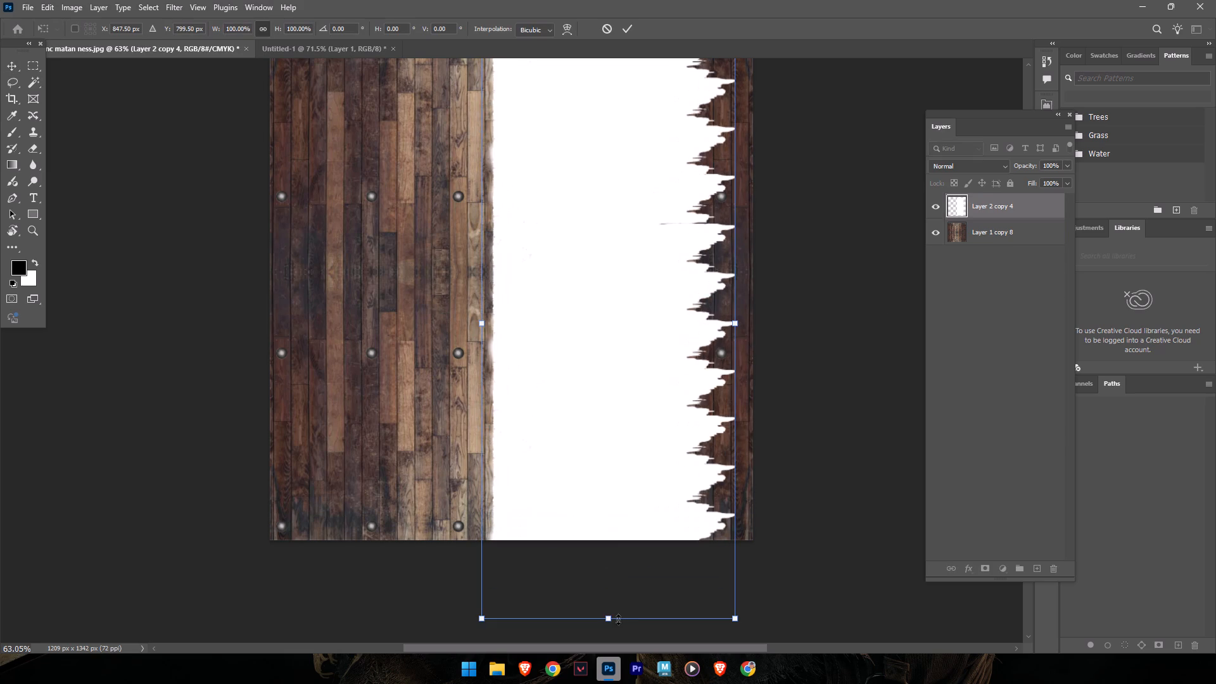
left_click_drag(609, 621, 616, 521, "shift")
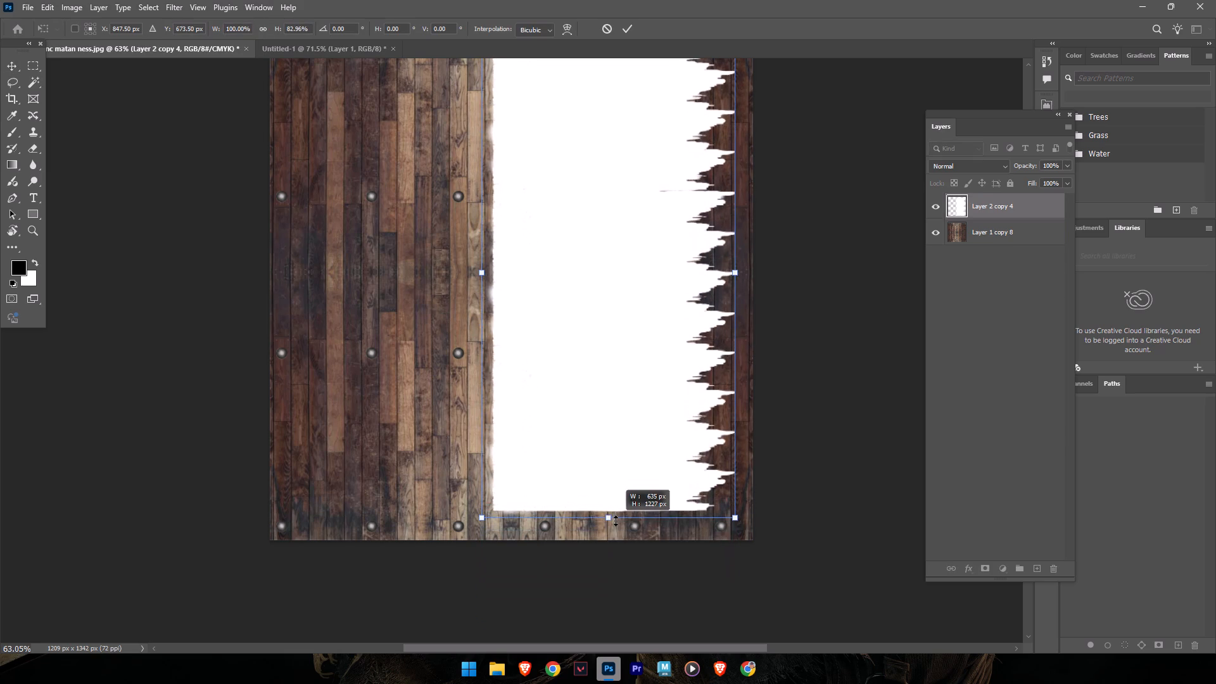
left_click_drag(616, 521, 616, 523, "shift")
scroll(642, 353, "up", 7)
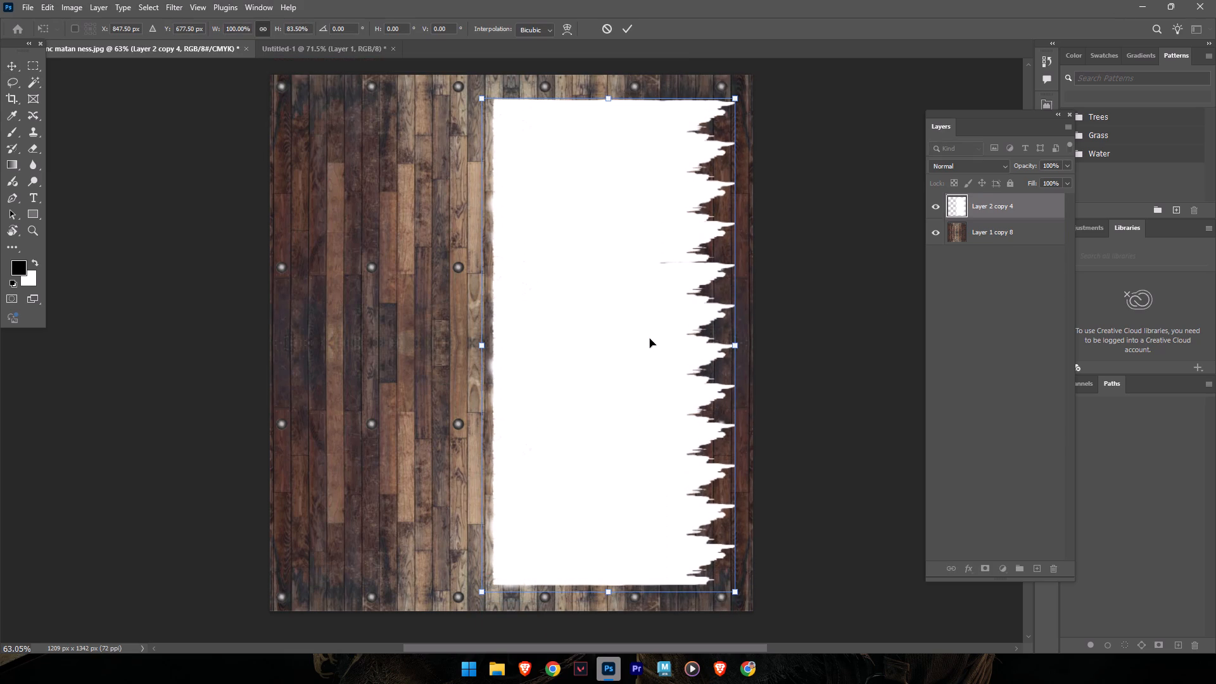
left_click(608, 101)
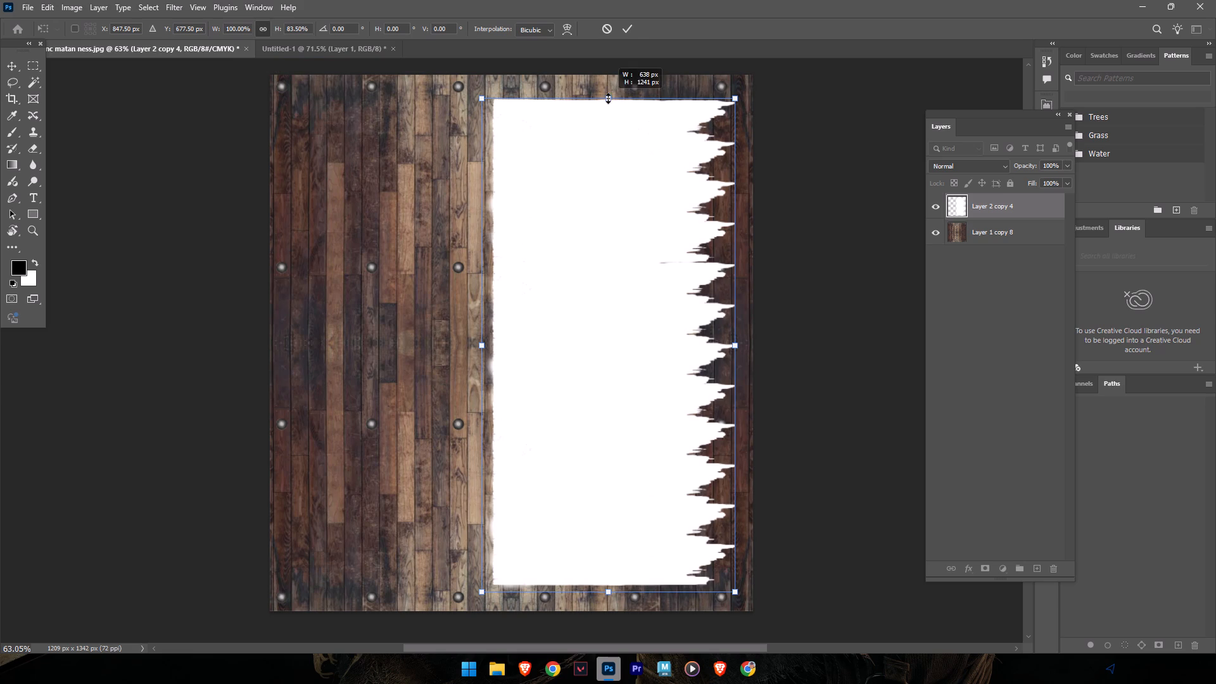
left_click(816, 329)
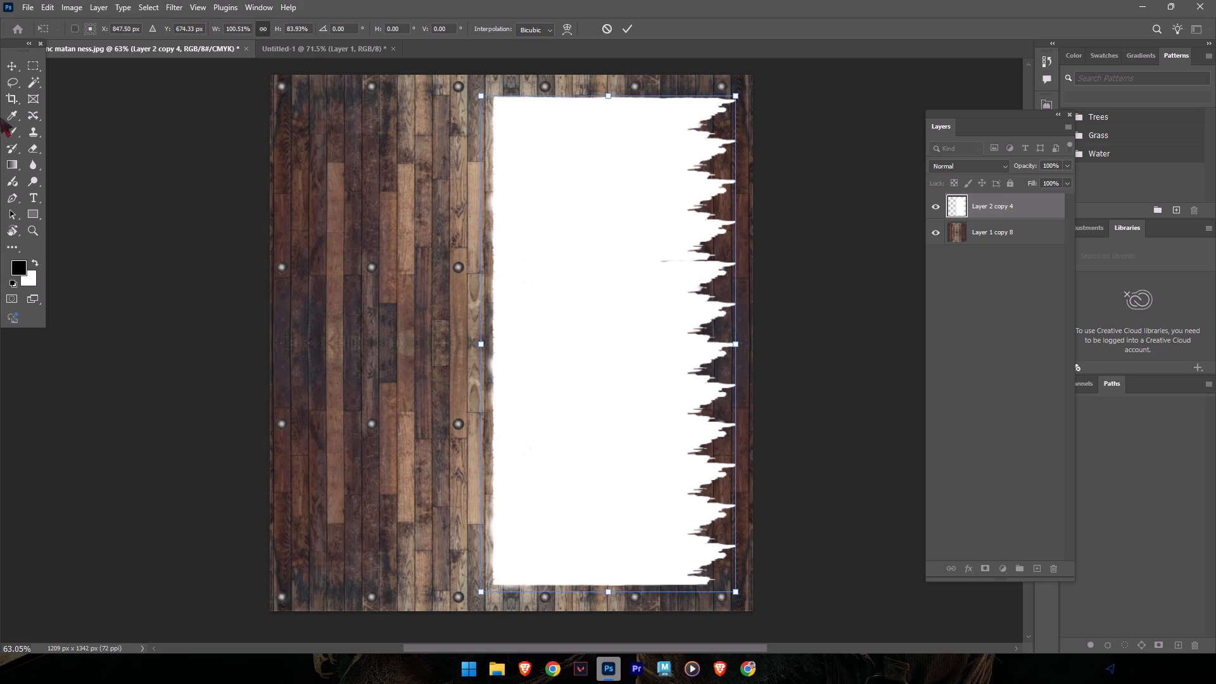
Paint over the dark seam line and leftover specks inside the white plank column with a white brush.
left_click(10, 130)
left_click_drag(635, 263, 661, 263)
key("ctrl+z")
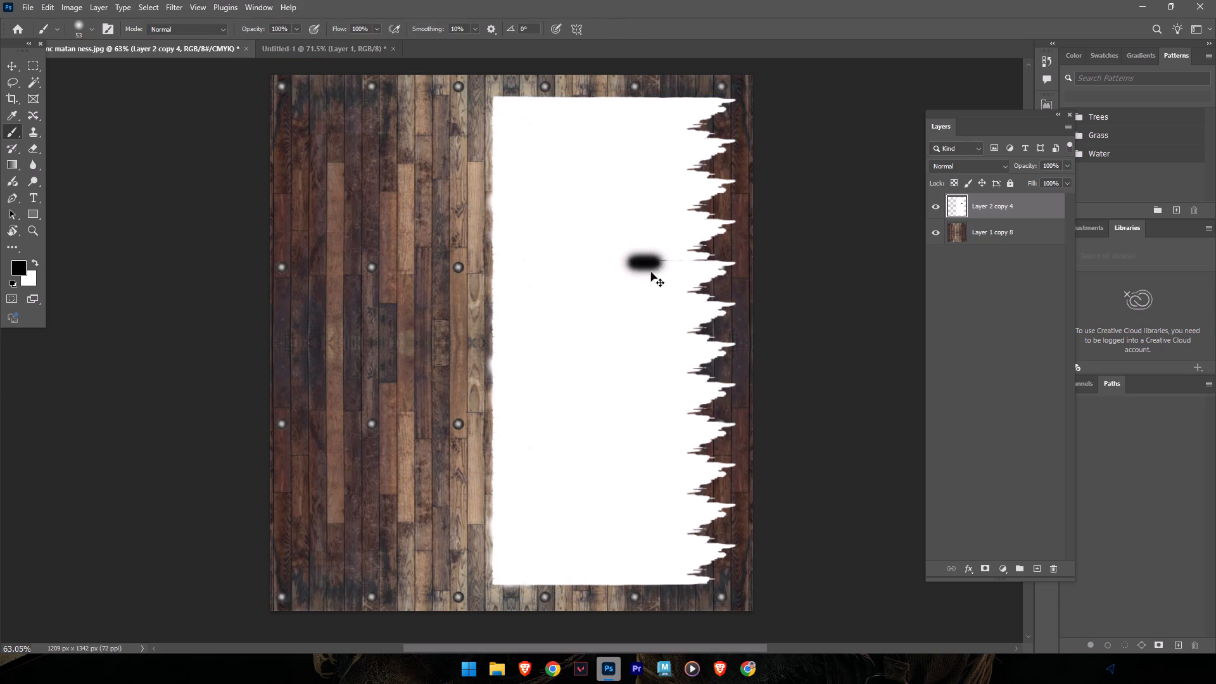
left_click(35, 264)
left_click_drag(652, 265, 637, 464)
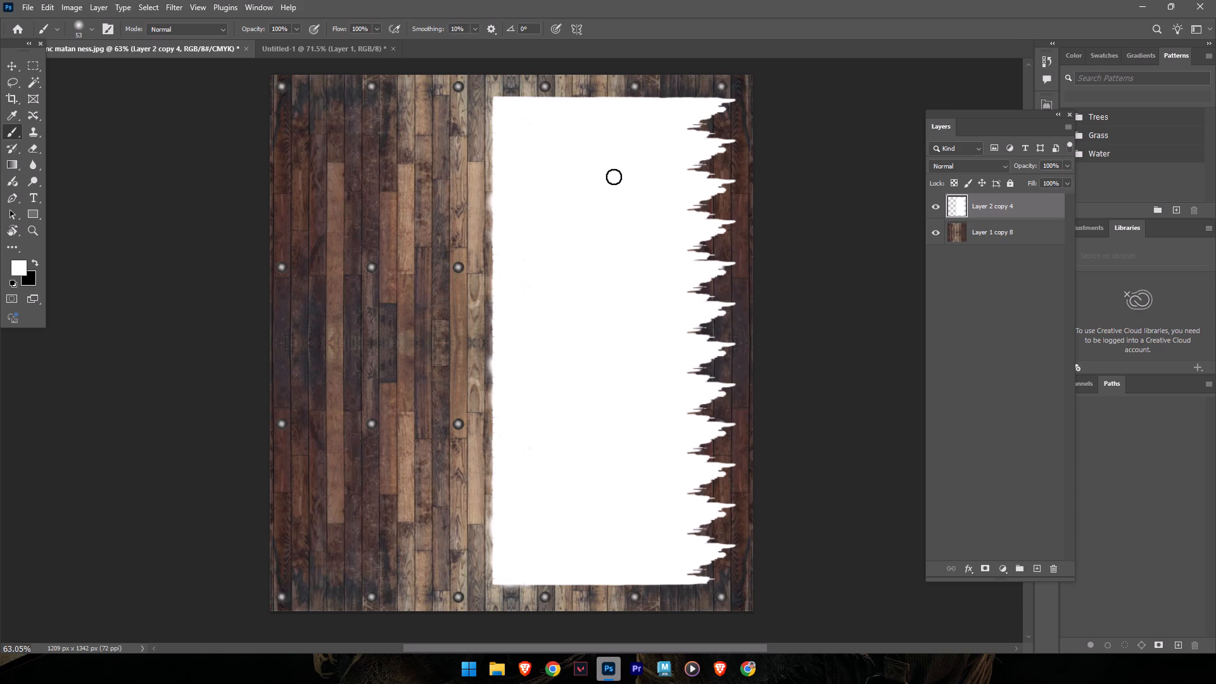
left_click_drag(600, 300, 588, 371)
left_click_drag(553, 203, 555, 370)
left_click_drag(548, 313, 529, 464)
left_click_drag(529, 434, 529, 456)
left_click_drag(524, 426, 532, 488)
left_click_drag(544, 459, 538, 531)
Fill the wood texture layer, Layer 1 copy 8, with the black background colour, checking the recorded class for reference.
key("v")
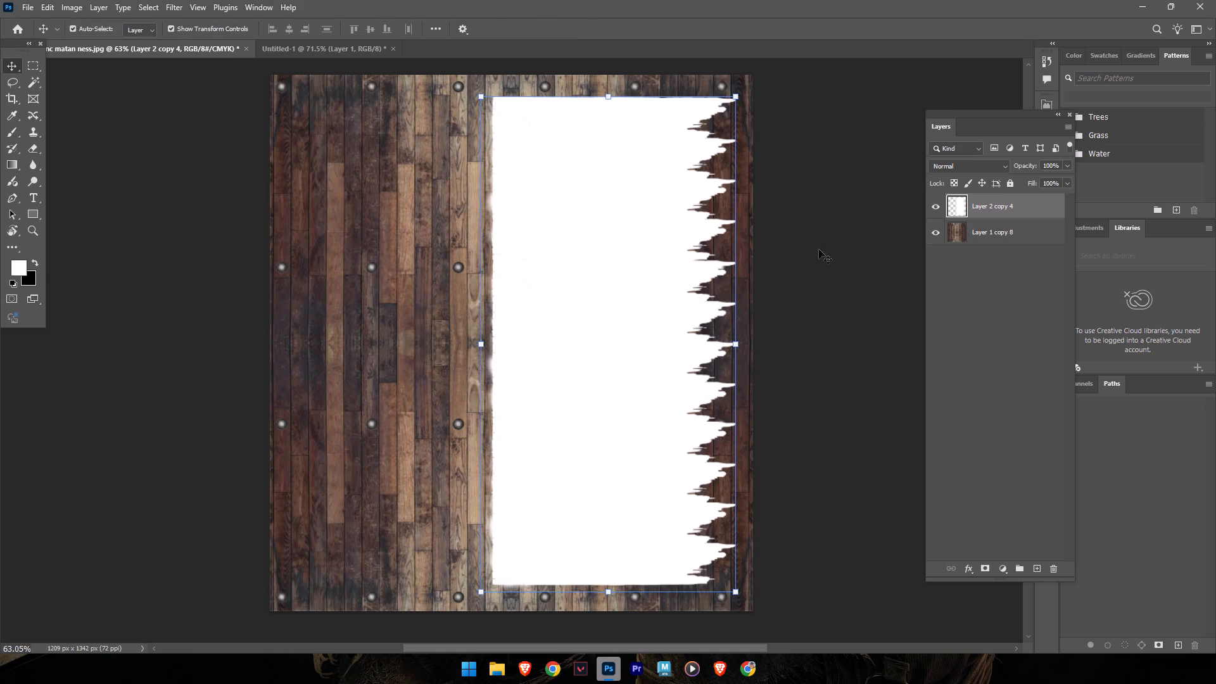
key("alt+Tab")
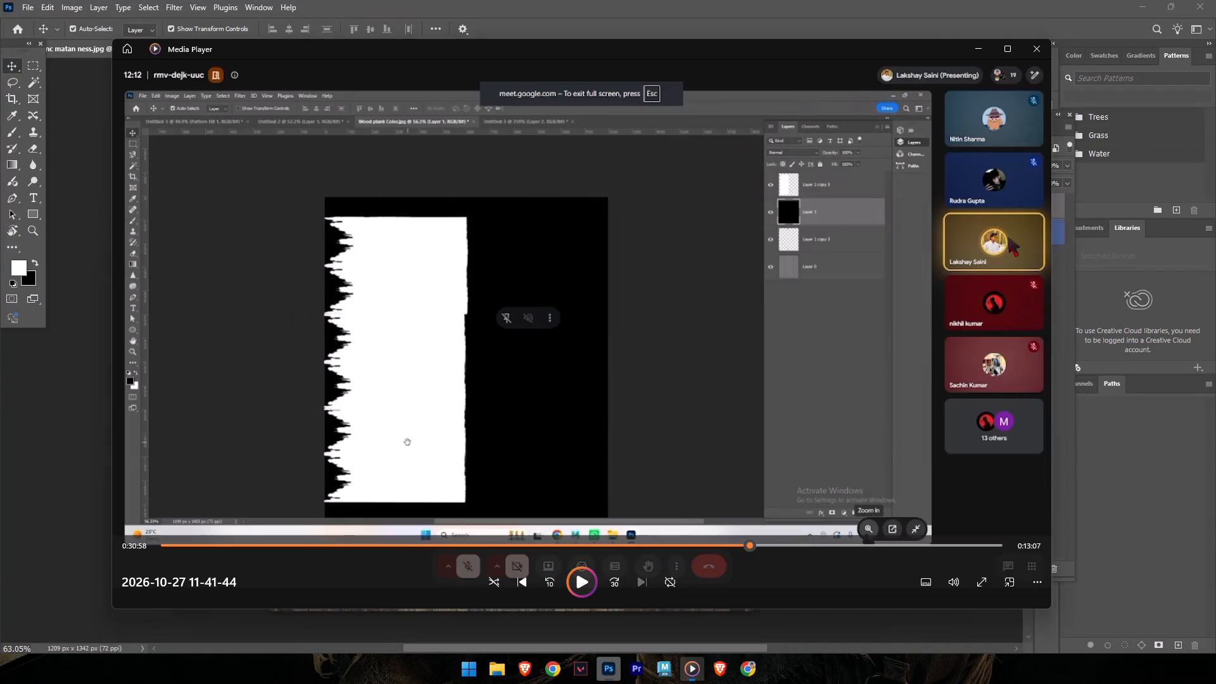
key("alt+Tab")
left_click(999, 236)
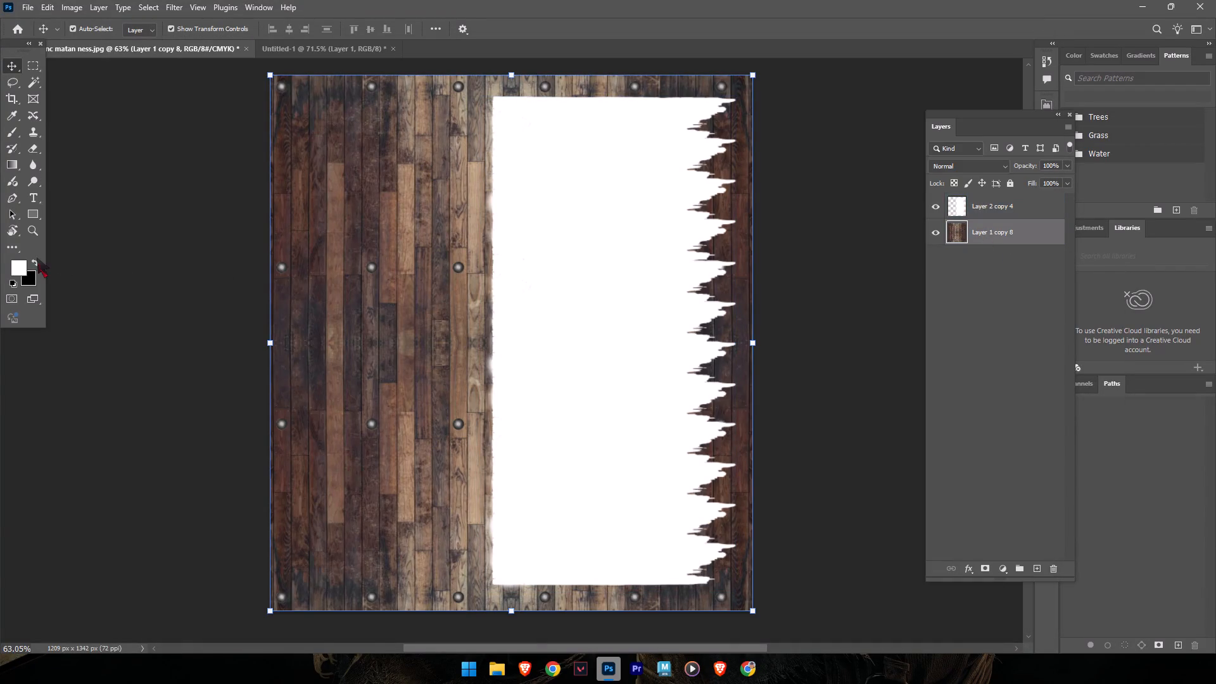
left_click(35, 257)
key("shift+BackSpace")
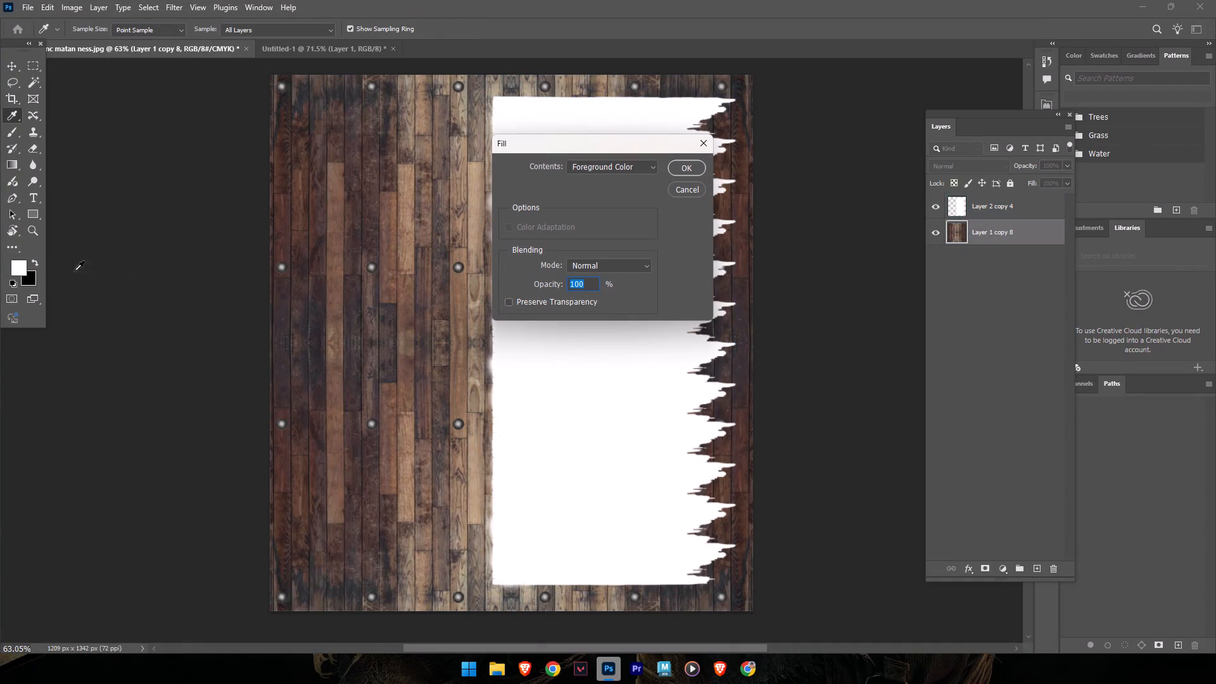
left_click(702, 142)
key("ctrl+BackSpace")
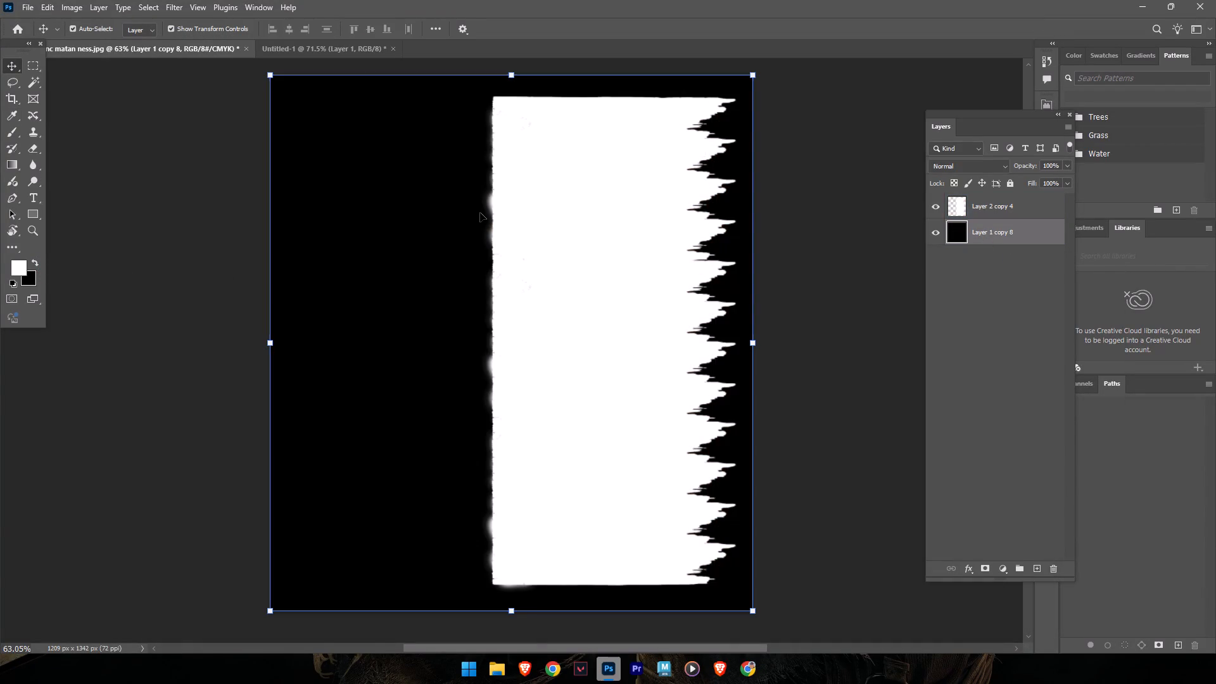
Watch the next moment of the recorded class and duplicate the white plank column about 596 px to the left.
left_click(602, 307)
key("alt+Tab")
left_click(676, 351)
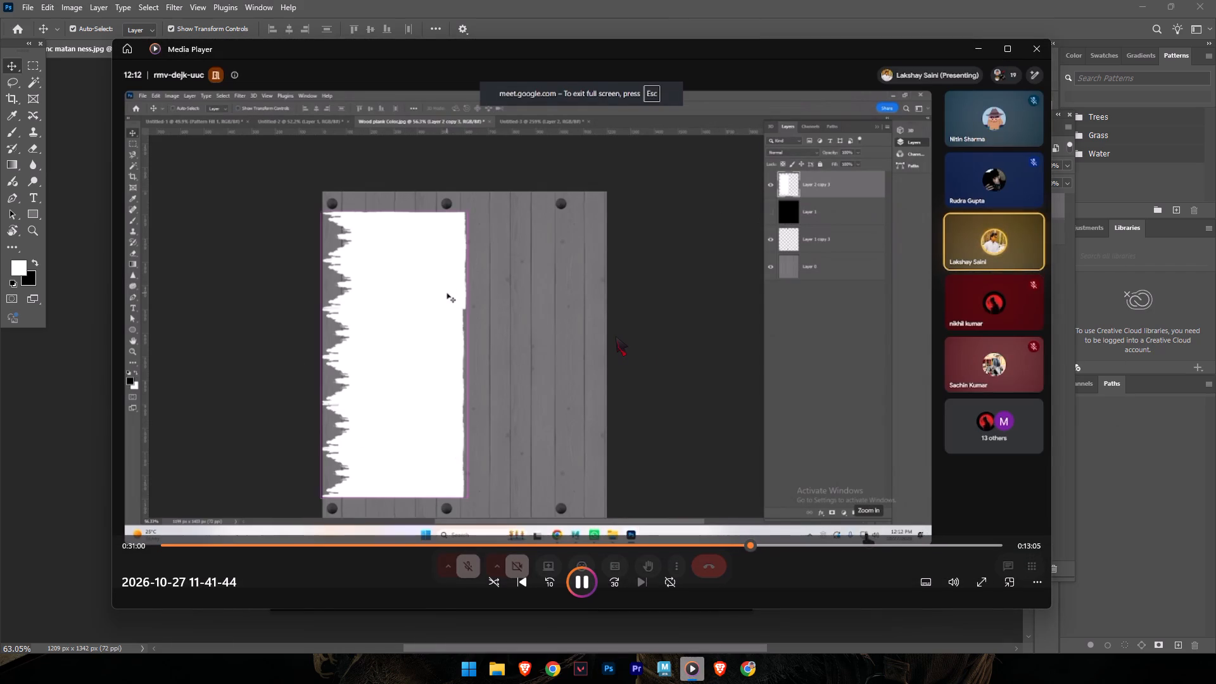
left_click(616, 336)
key("alt+Tab")
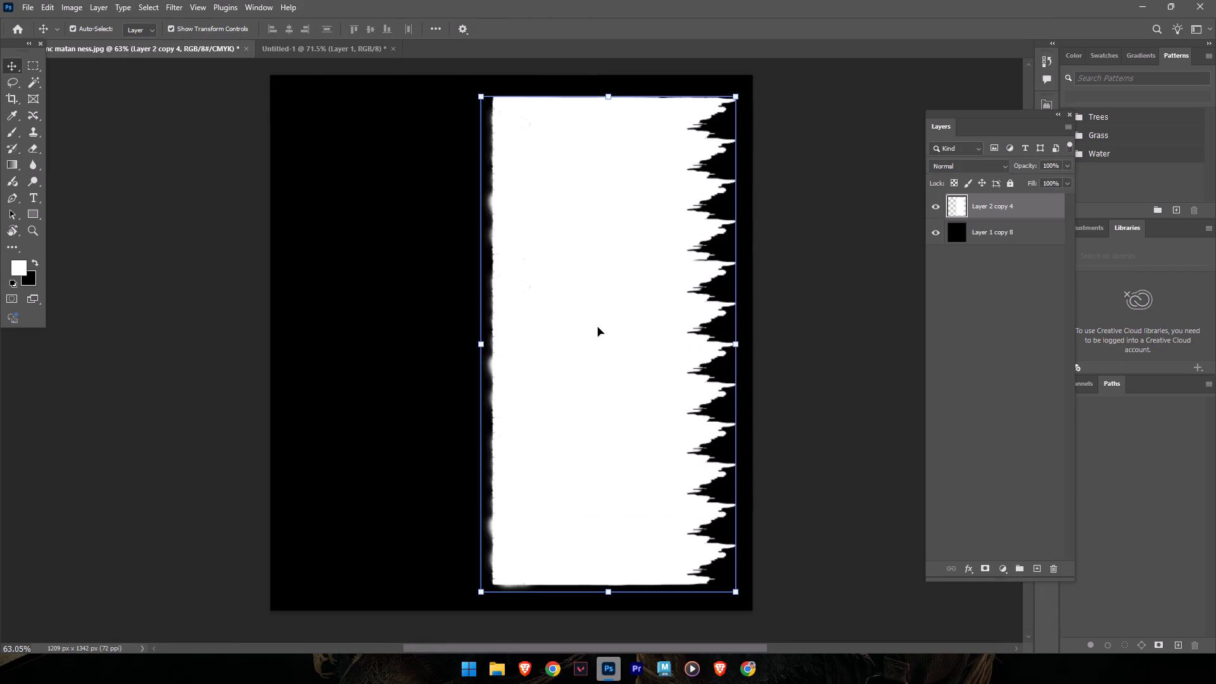
left_click_drag(598, 327, 357, 324, "alt")
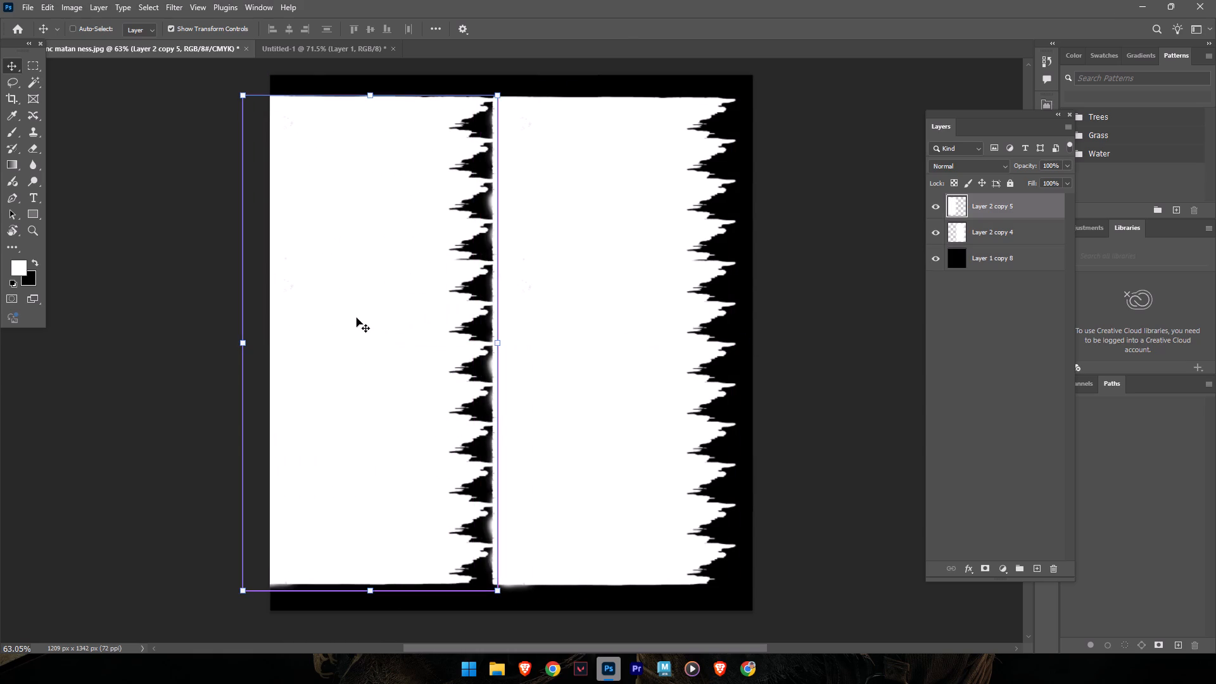
Flip the duplicated column horizontally and move it to about X 348 px, overlapping the original so jagged ends face both sides.
key("ctrl+t")
right_click(393, 305)
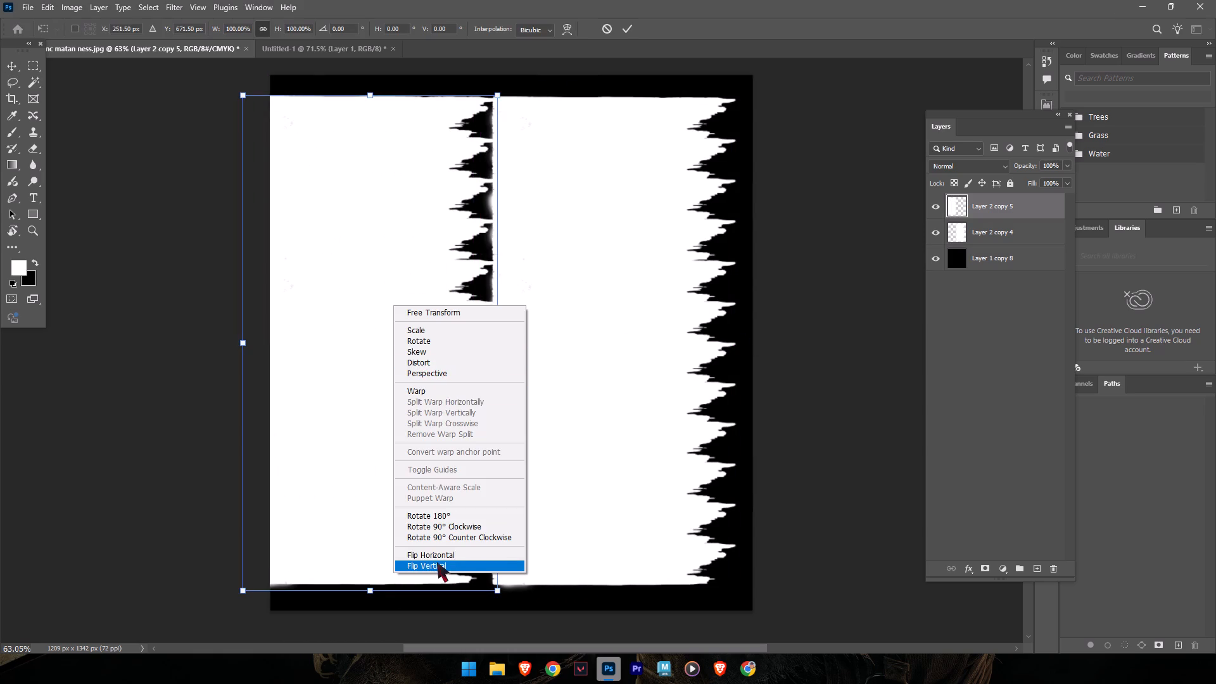
left_click(437, 562)
key("ctrl+z")
right_click(402, 405)
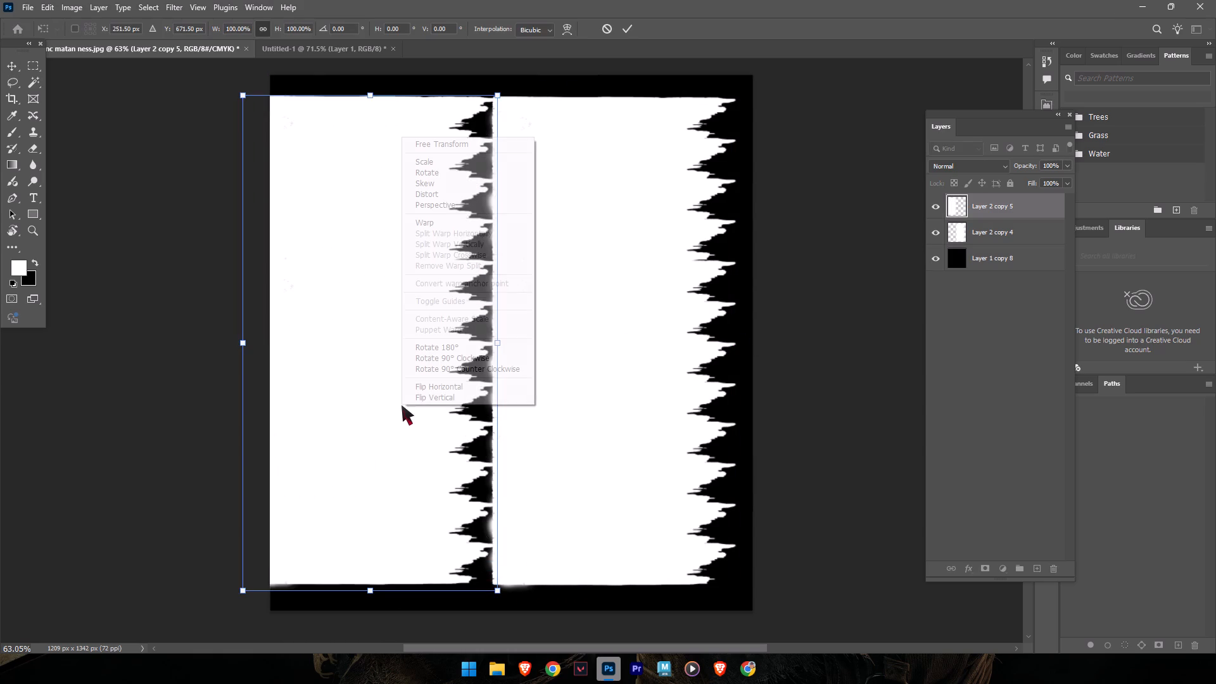
left_click(433, 389)
left_click_drag(403, 374, 414, 374)
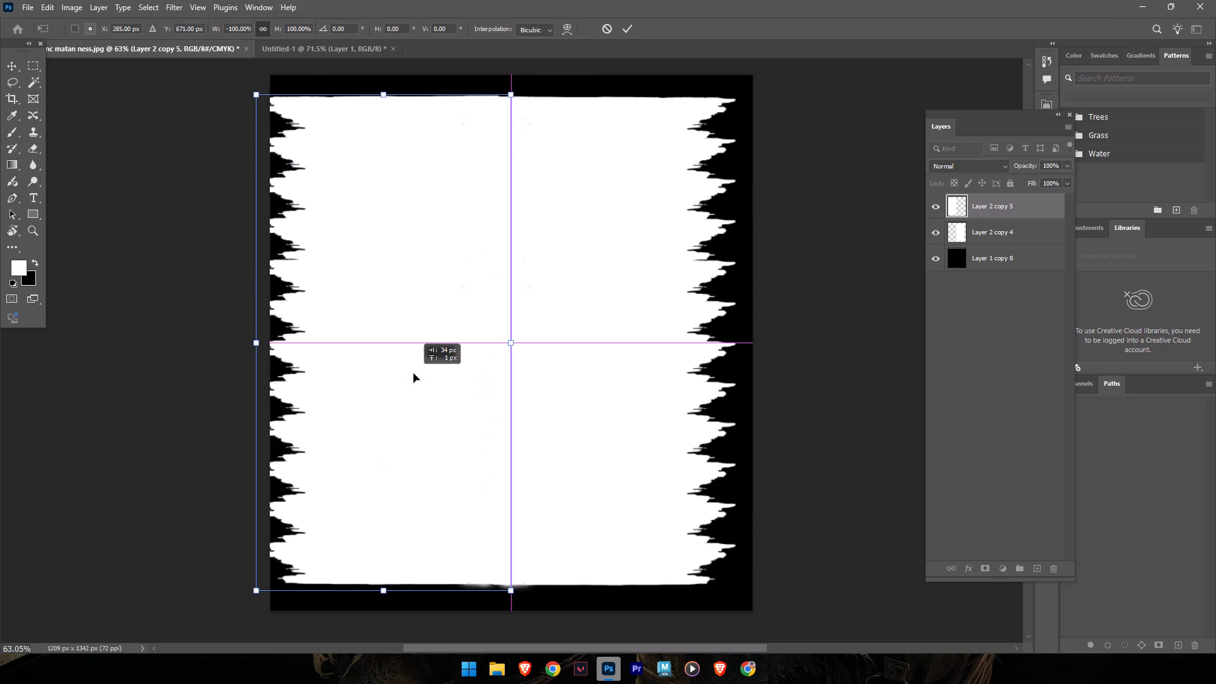
left_click_drag(414, 374, 440, 374)
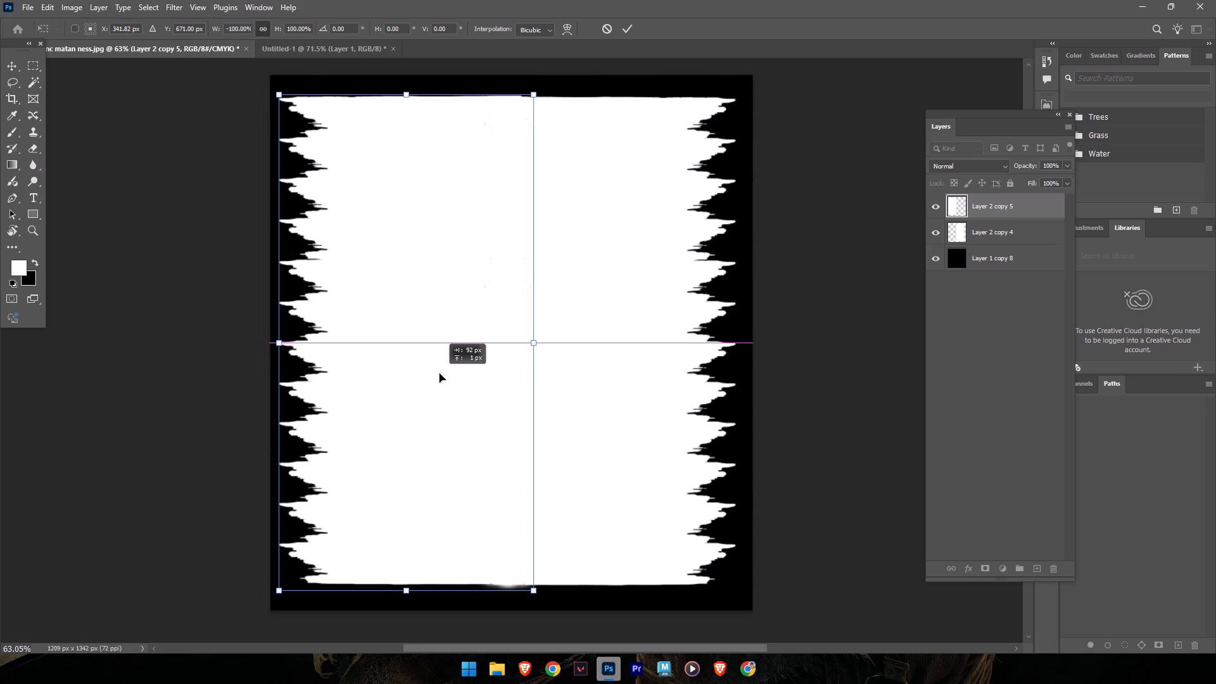
left_click_drag(440, 374, 441, 374)
key("q")
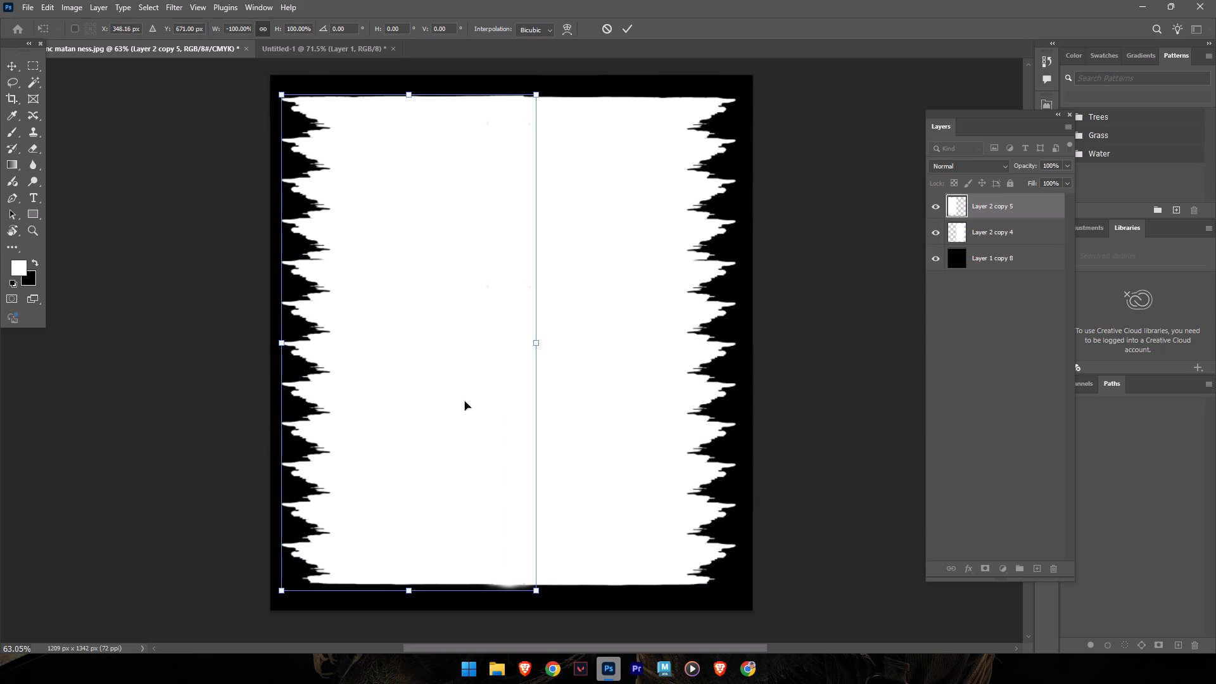
key("w")
left_click(218, 344)
left_click(9, 65)
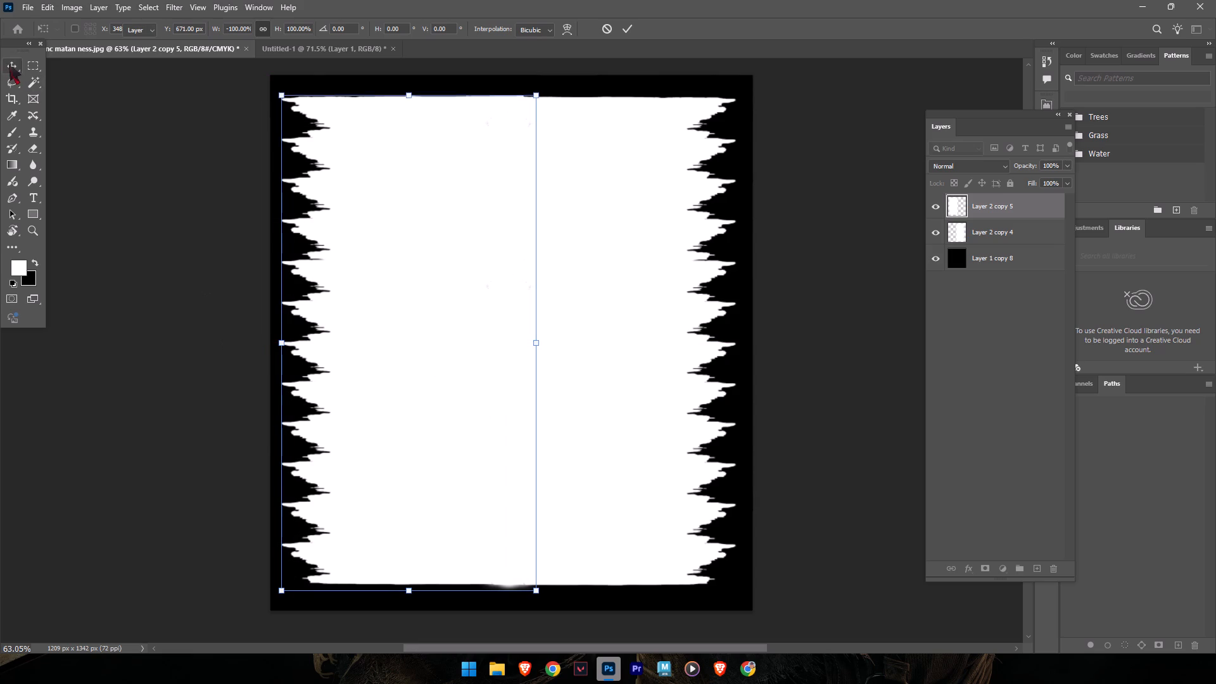
left_click(92, 216)
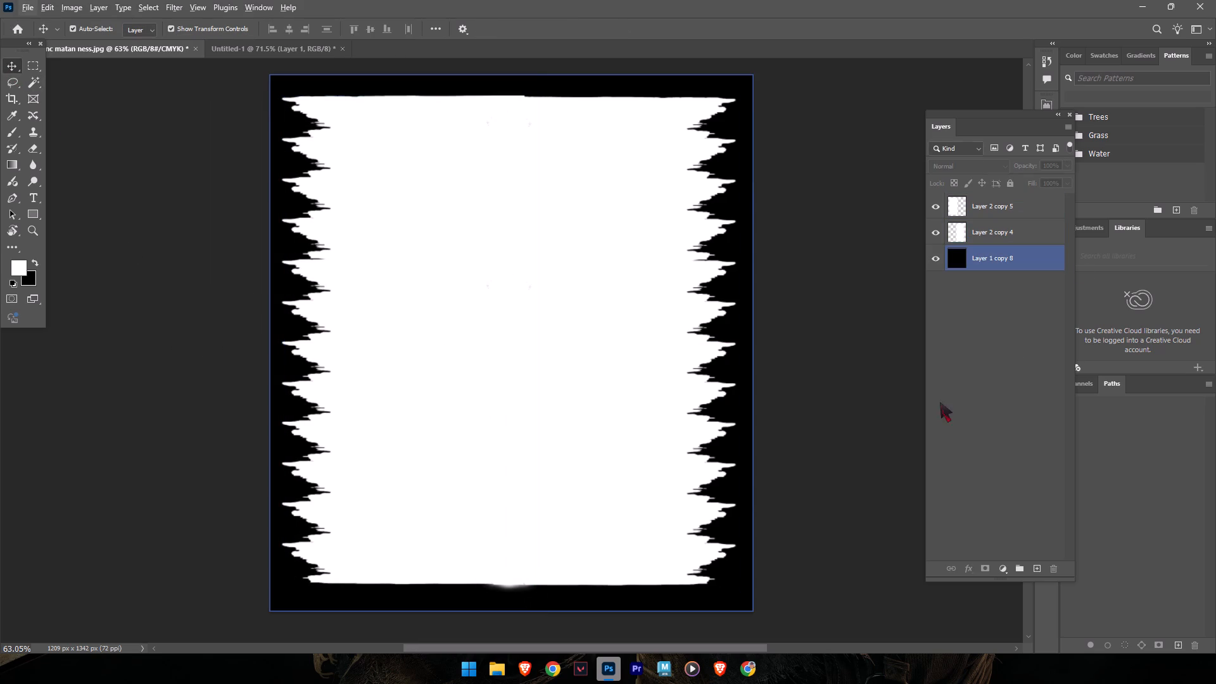
Merge the two mirrored white plank layers, Layer 2 copy 5 and Layer 2 copy 4, into one layer.
left_click(1014, 234, "shift")
left_click(1010, 216, "shift")
key("ctrl+e")
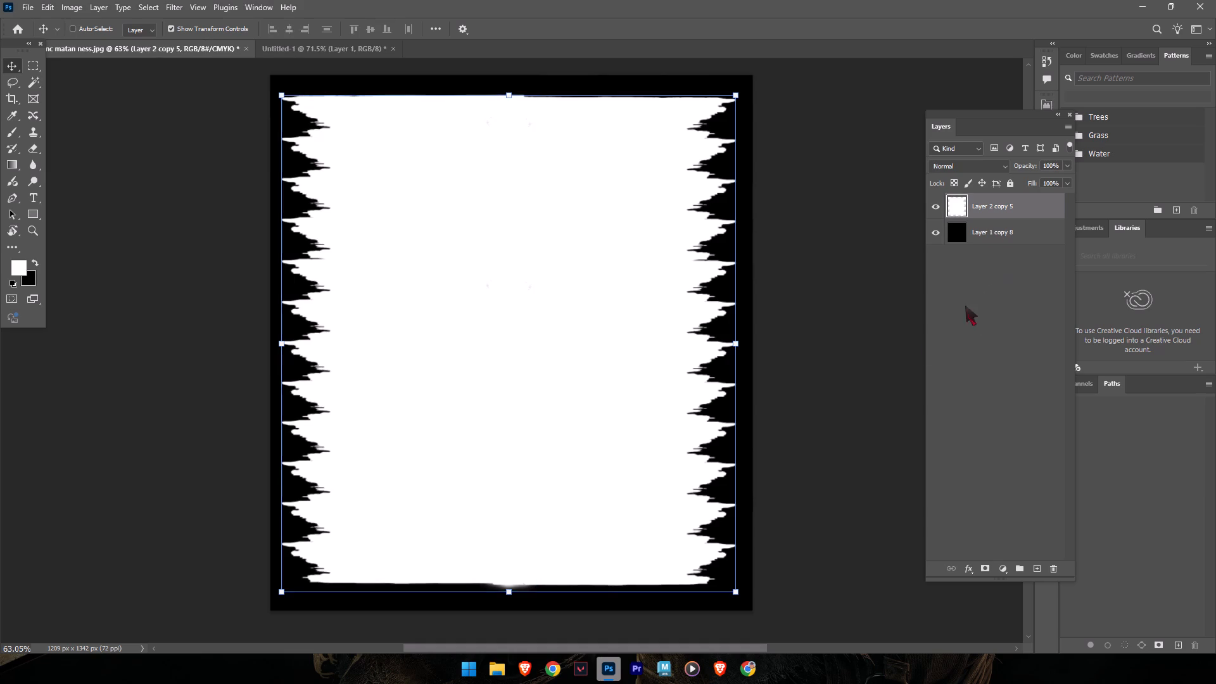
left_click(814, 353)
Play the recorded class in Media Player and examine how the black margins around the merged white planks are handled.
key("alt+Tab")
left_click(556, 353)
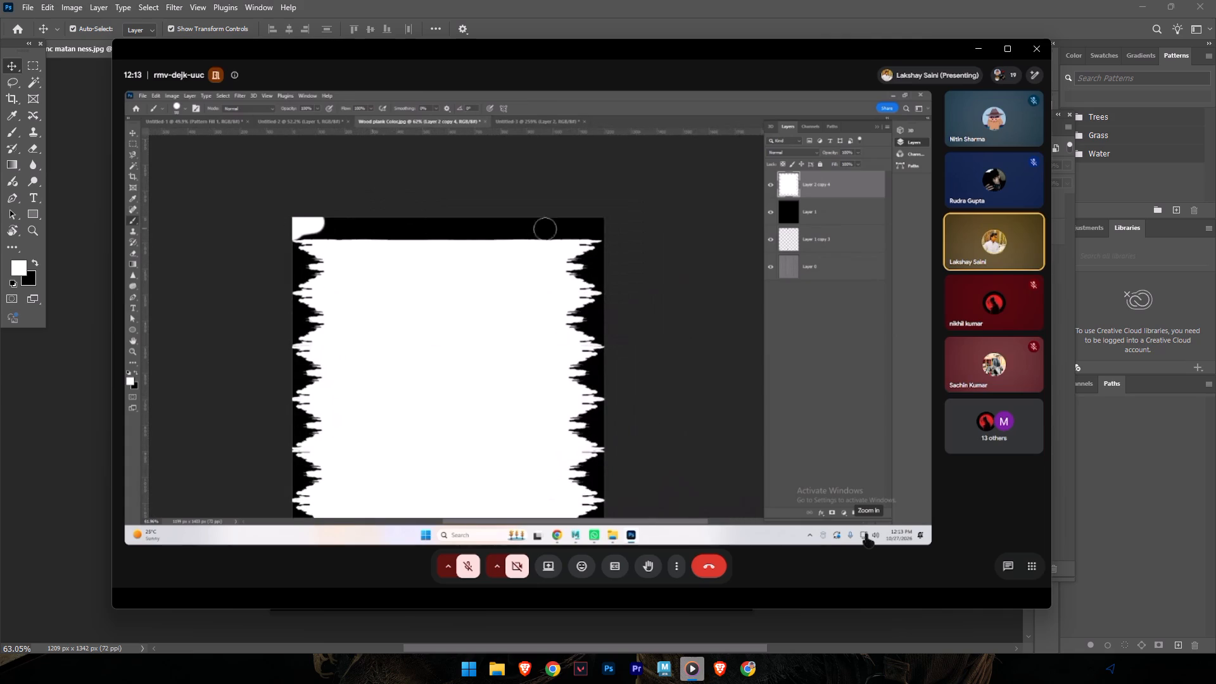
left_click(429, 289)
key("alt+Tab")
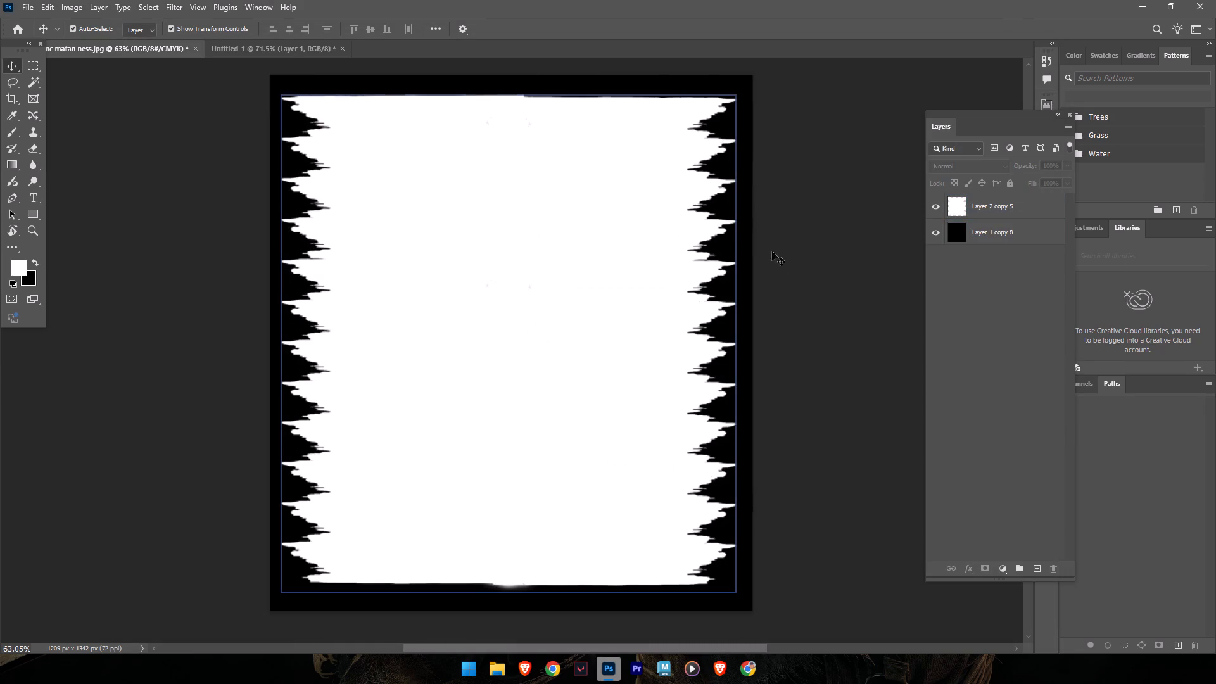
left_click(817, 248)
left_click(1008, 229)
key("alt+Tab")
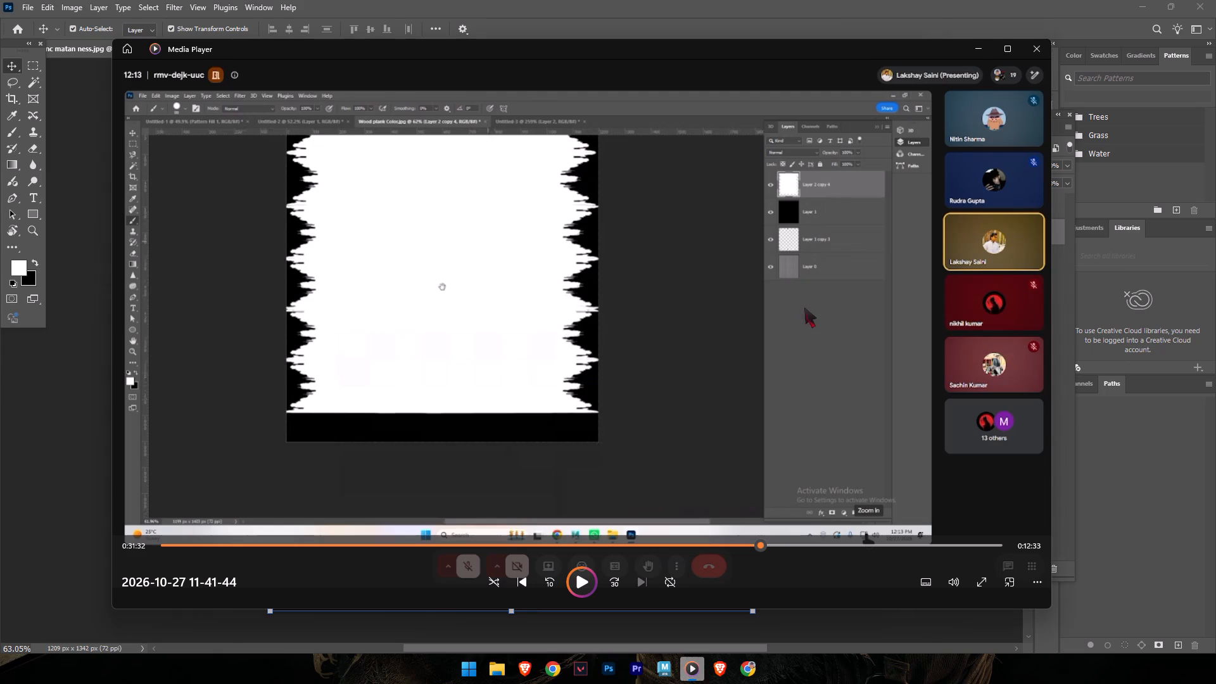
key("alt+Tab")
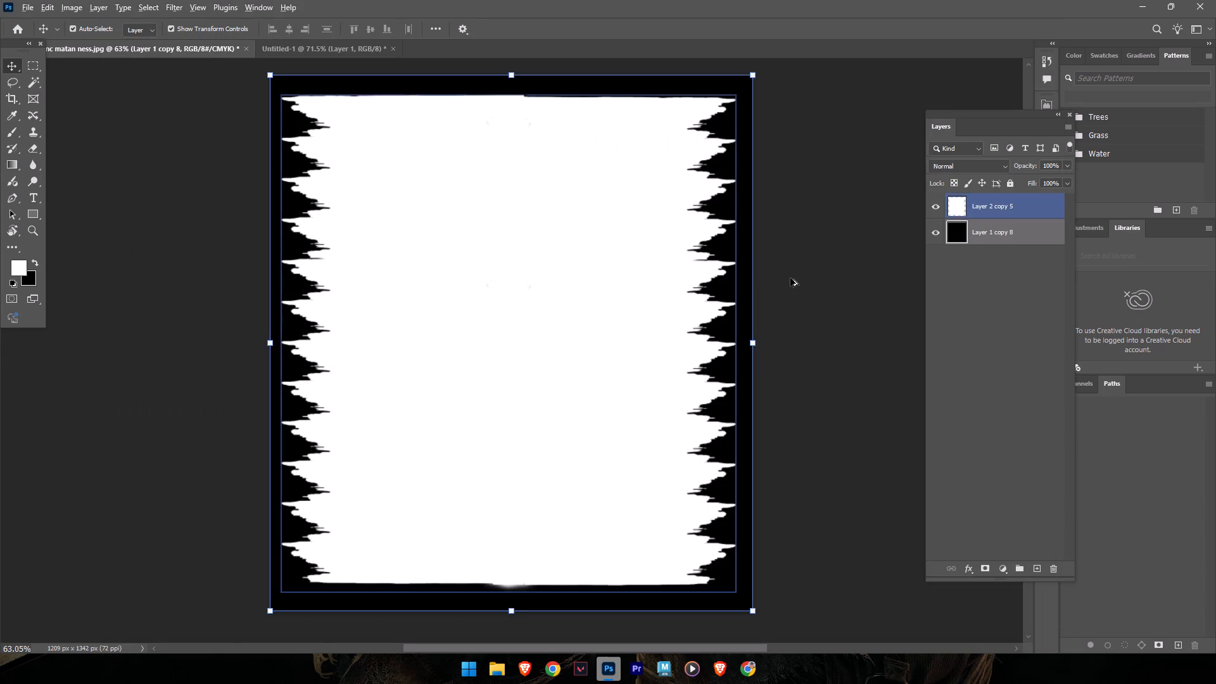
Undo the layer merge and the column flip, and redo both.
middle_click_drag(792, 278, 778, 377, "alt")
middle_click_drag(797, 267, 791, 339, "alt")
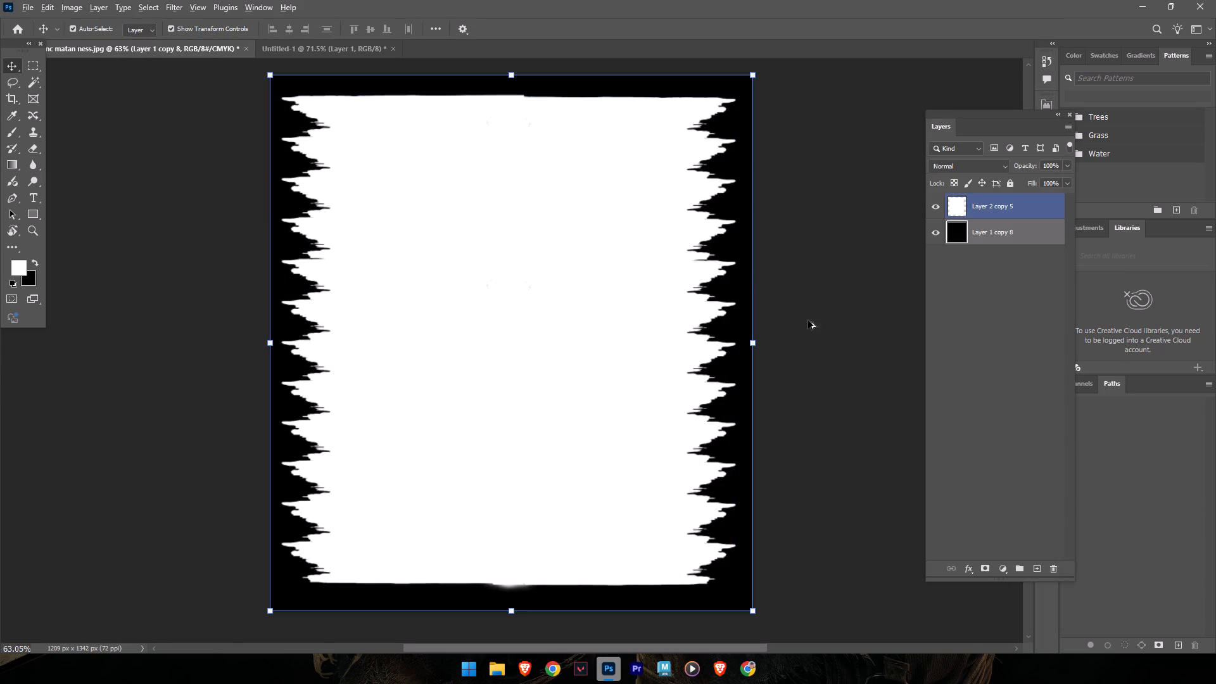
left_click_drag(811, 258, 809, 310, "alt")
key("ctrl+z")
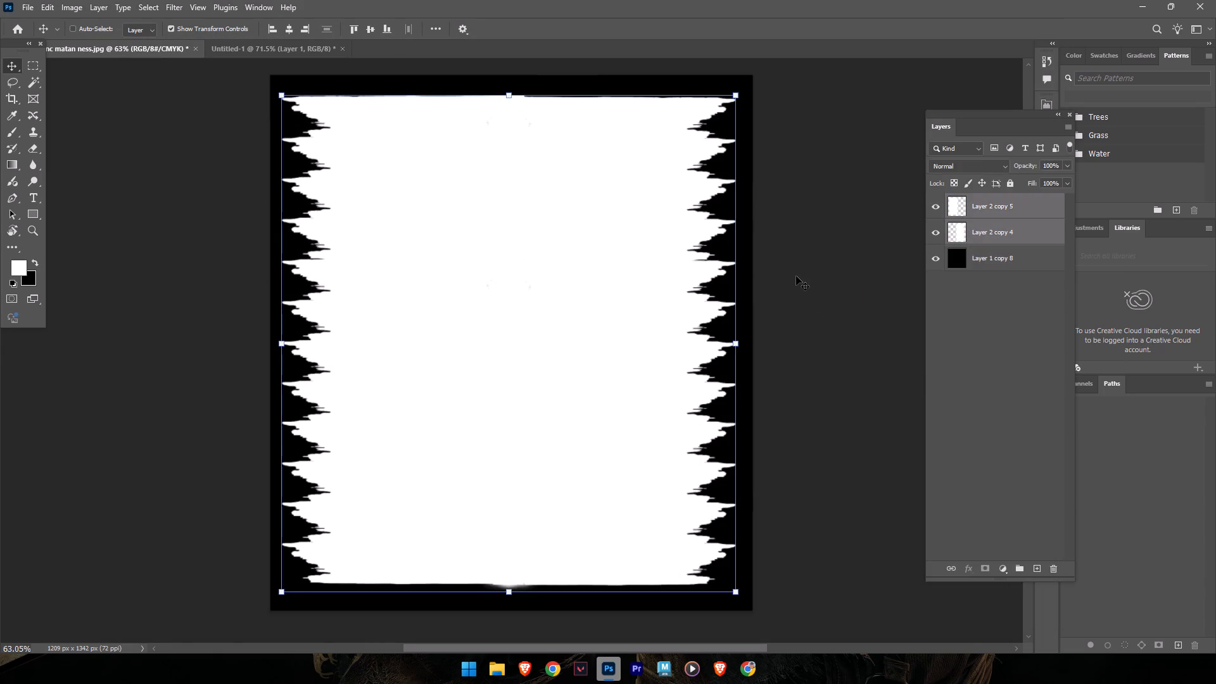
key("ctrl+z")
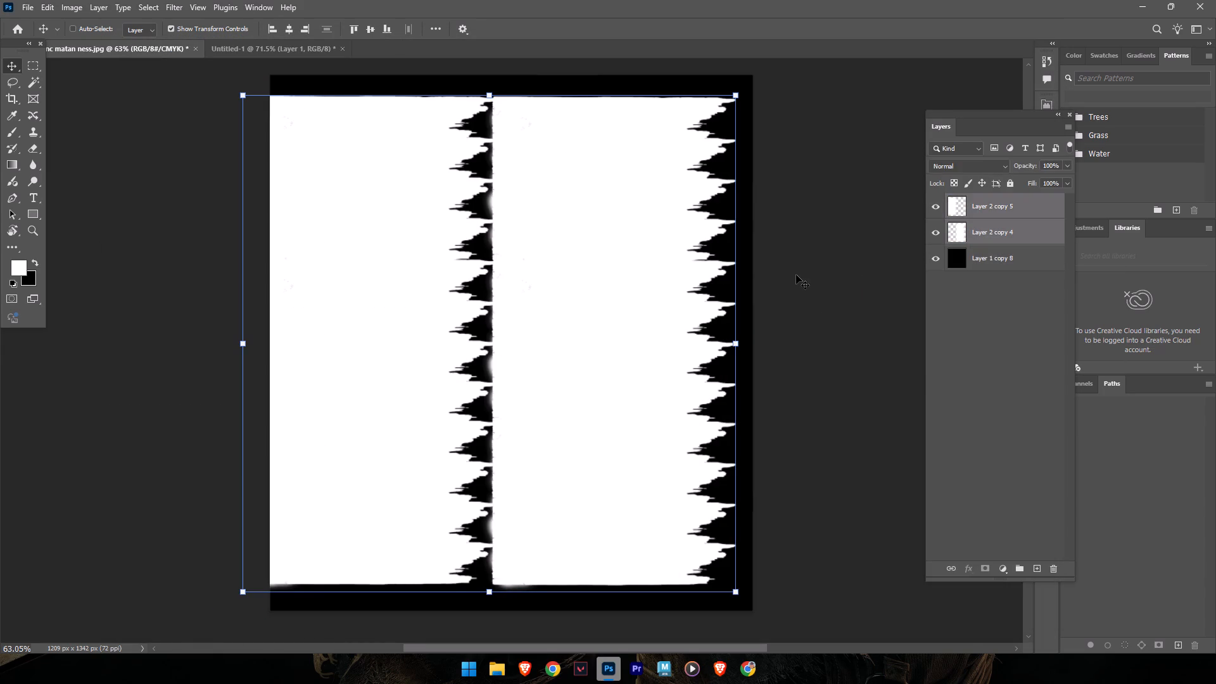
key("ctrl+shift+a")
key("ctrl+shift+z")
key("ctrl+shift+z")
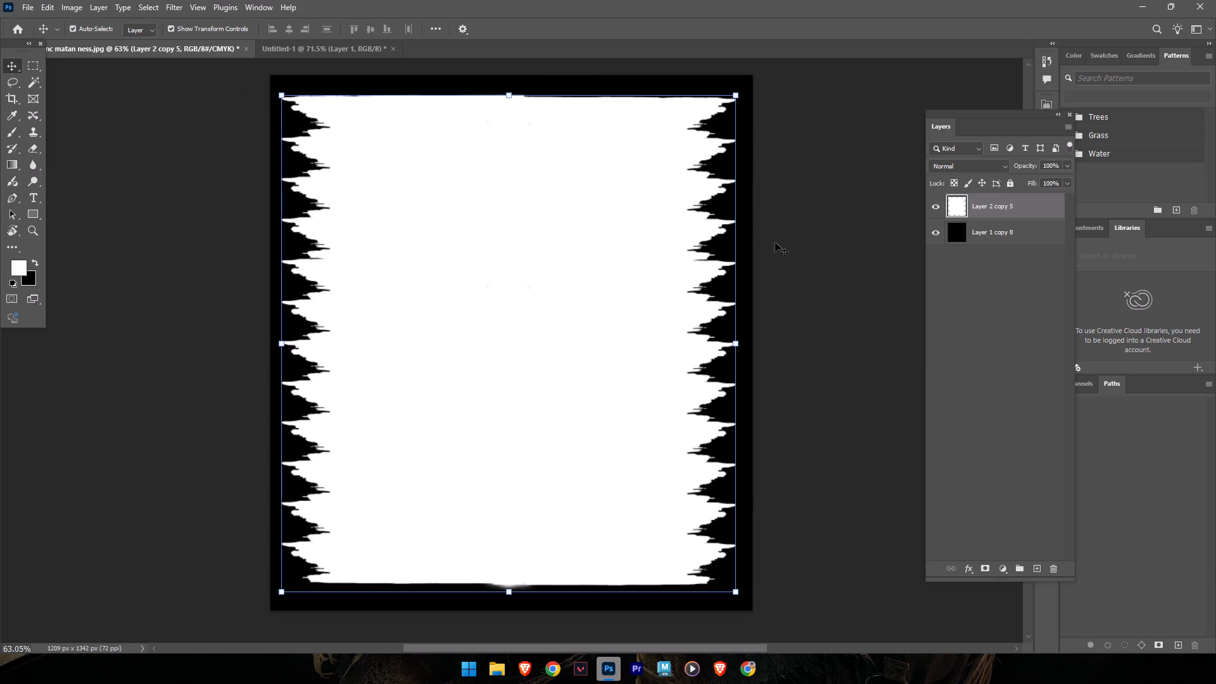
Paint the top margin of Layer 1 copy 8 white with a 125 px brush at 100% hardness.
left_click(775, 243)
left_click(971, 235)
key("alt+Tab")
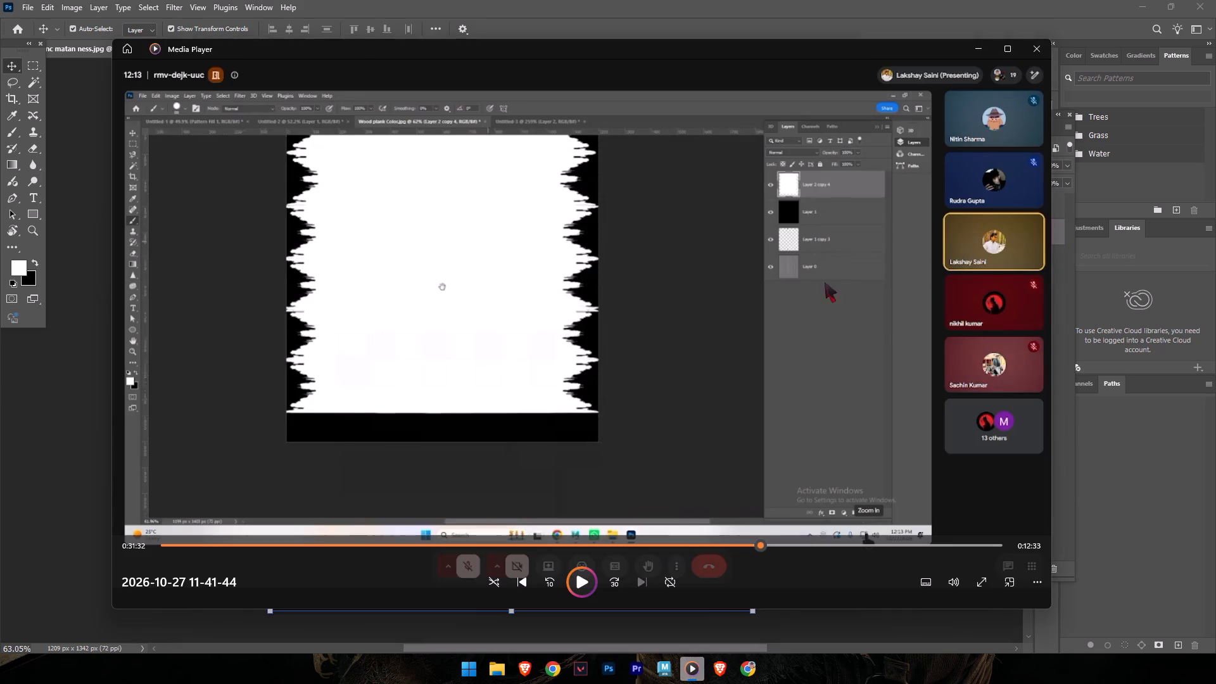
key("alt+Tab")
key("space")
key("space")
key("space")
key("space")
key("space")
key("space")
key("space")
key("space")
key("space")
key("space")
key("space")
key("space")
key("space")
key("space")
key("space")
key("space")
key("space")
left_click_drag(792, 285, 783, 331)
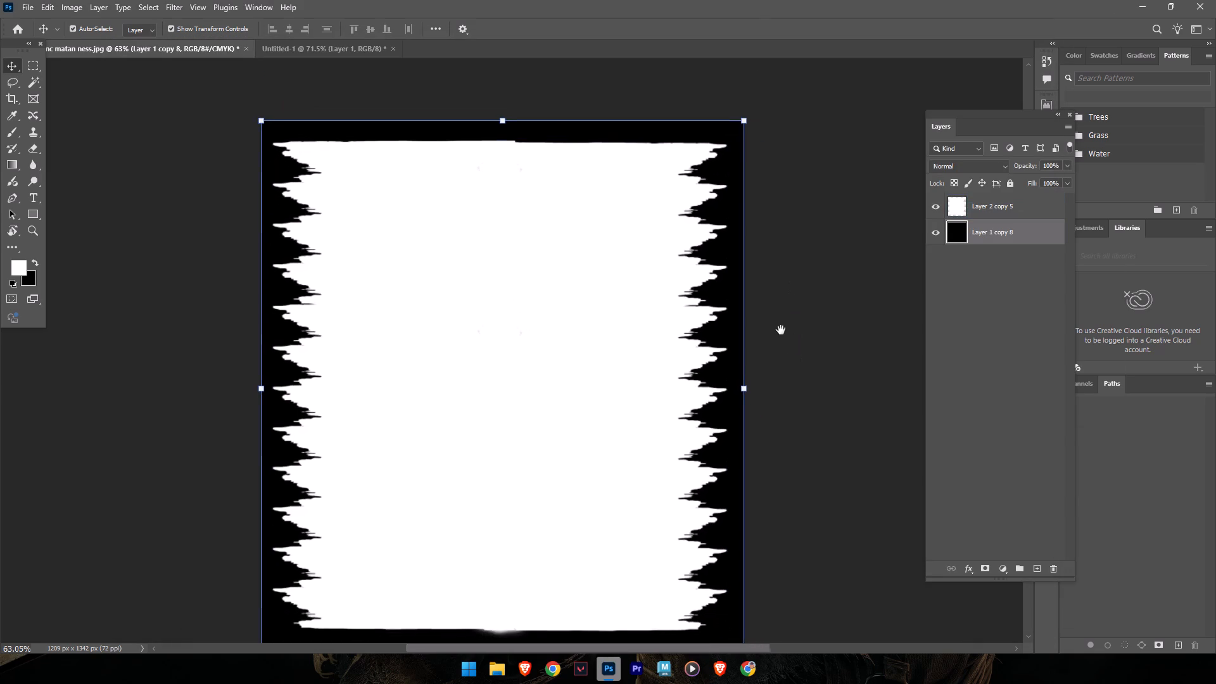
left_click(13, 135)
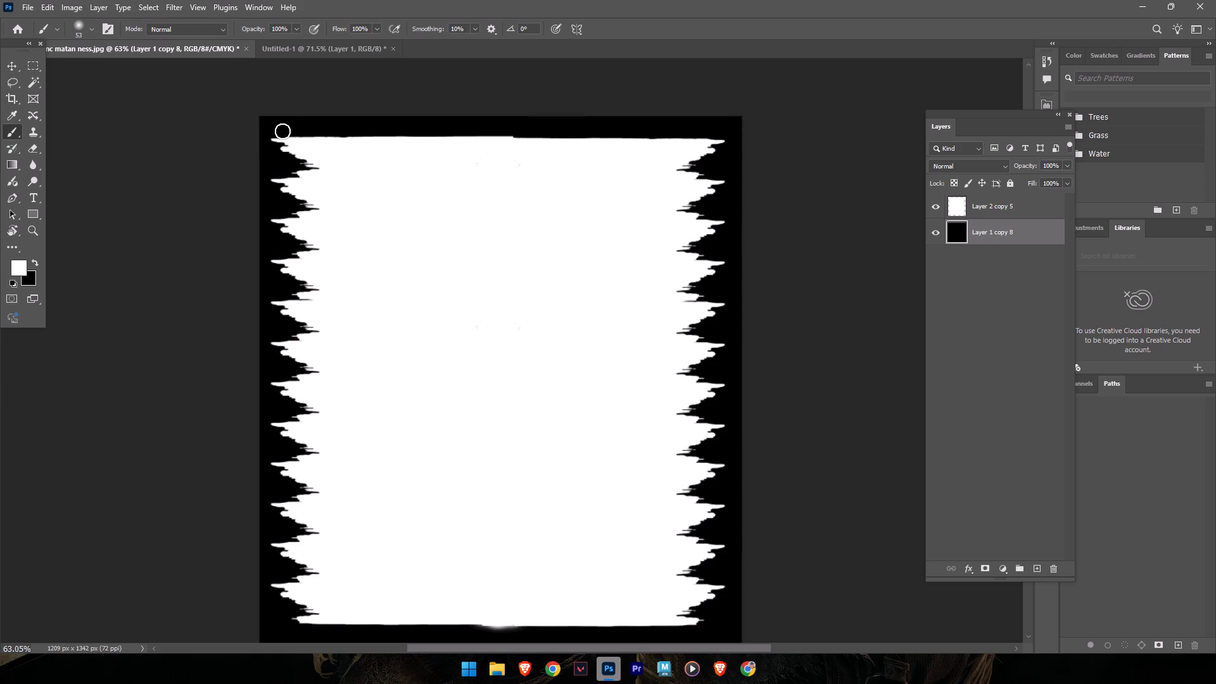
key("bracketright")
key("bracketright")
key("bracketright")
key("bracketright")
key("bracketright")
key("bracketright")
left_click_drag(262, 122, 316, 122)
key("ctrl+z")
left_click(90, 30)
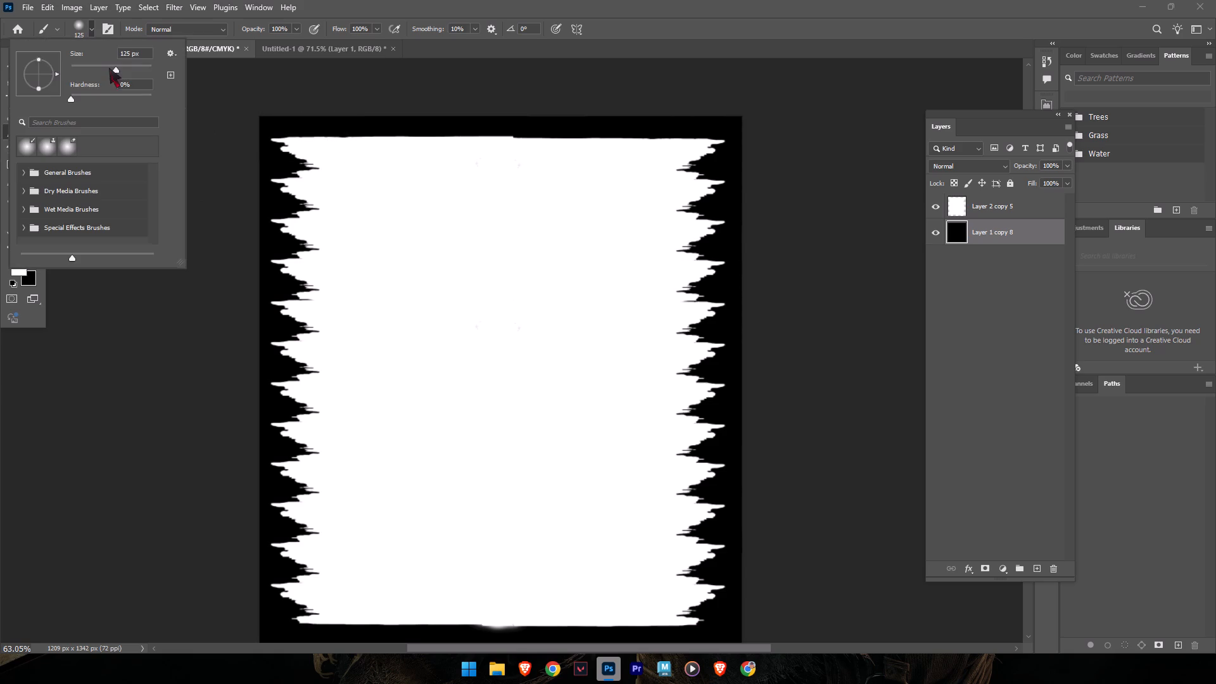
left_click_drag(68, 99, 213, 99)
left_click_drag(268, 115, 325, 118)
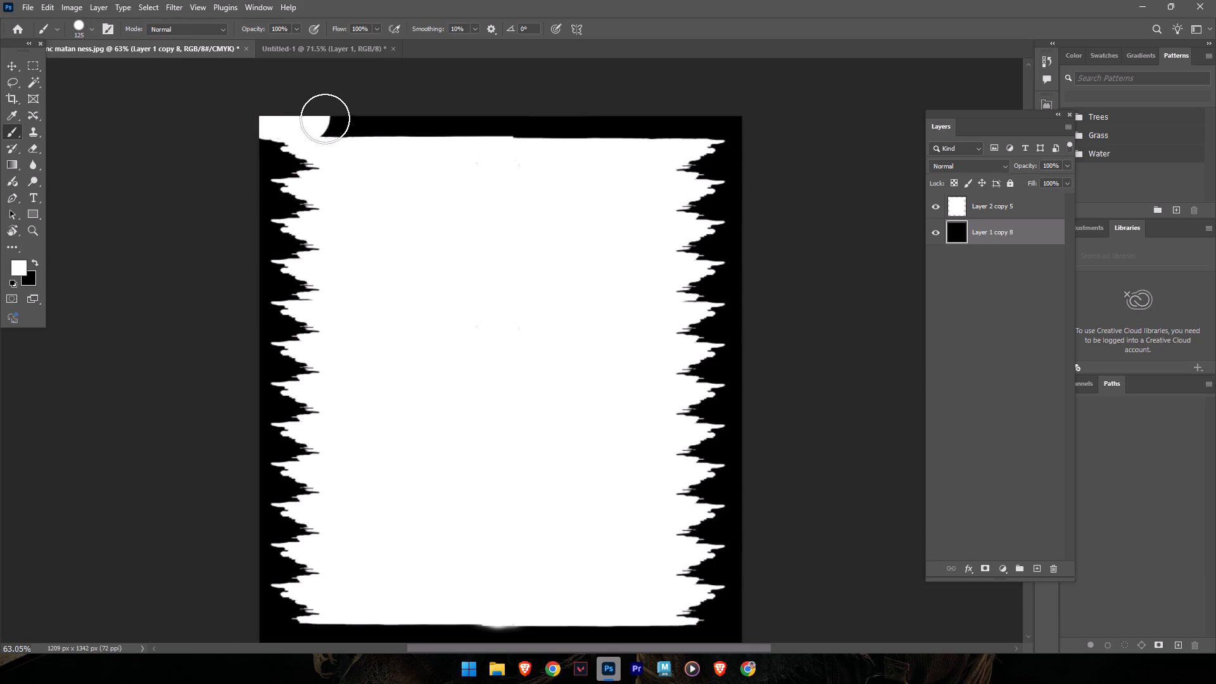
left_click_drag(325, 118, 782, 125)
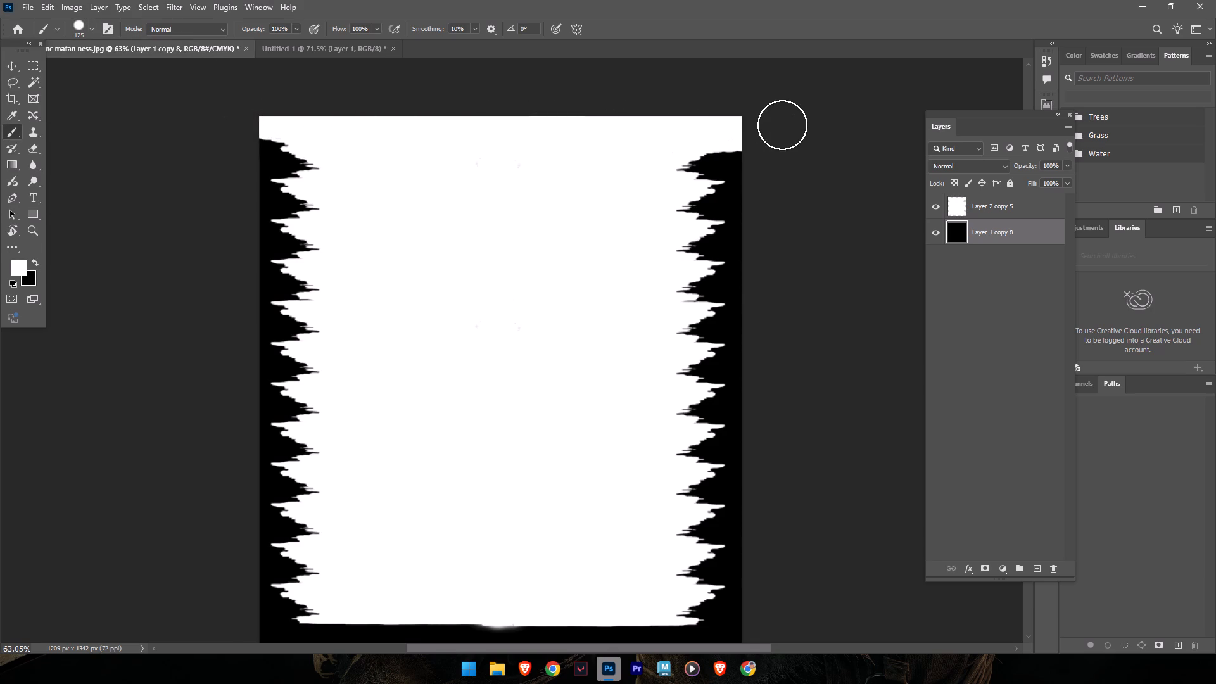
left_click_drag(284, 117, 199, 117)
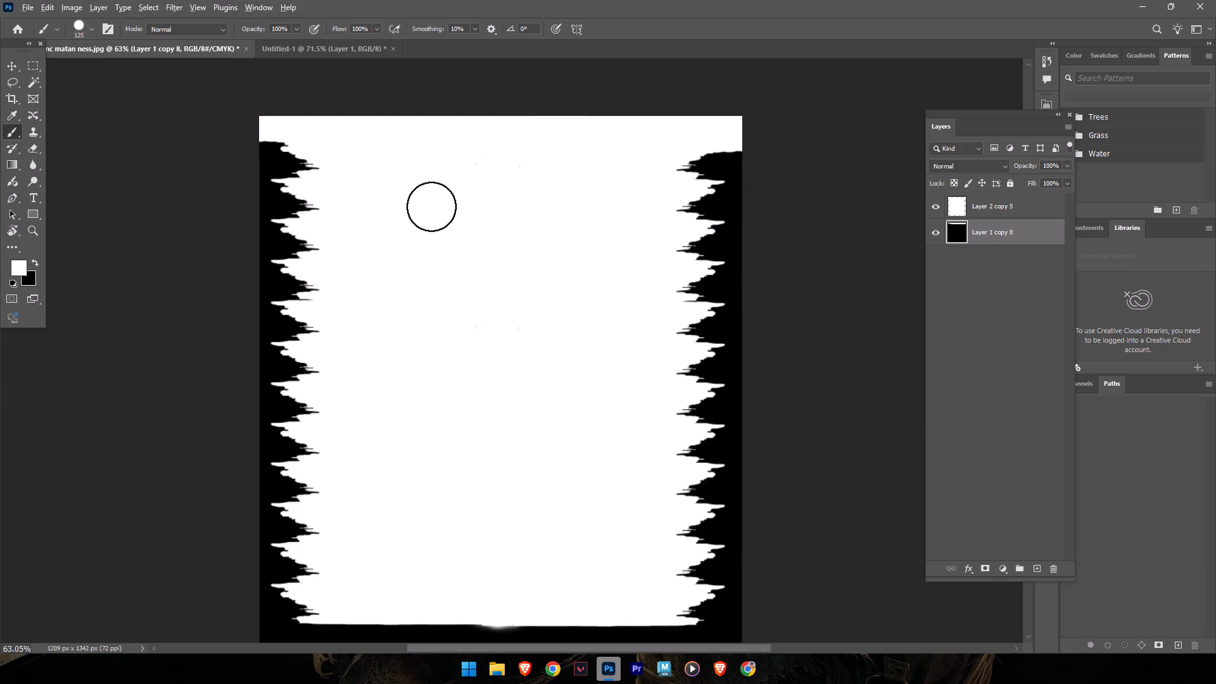
Paint the bottom margin of Layer 1 copy 8 white with the same hard 125 px brush.
key("alt+Tab")
key("alt+Tab")
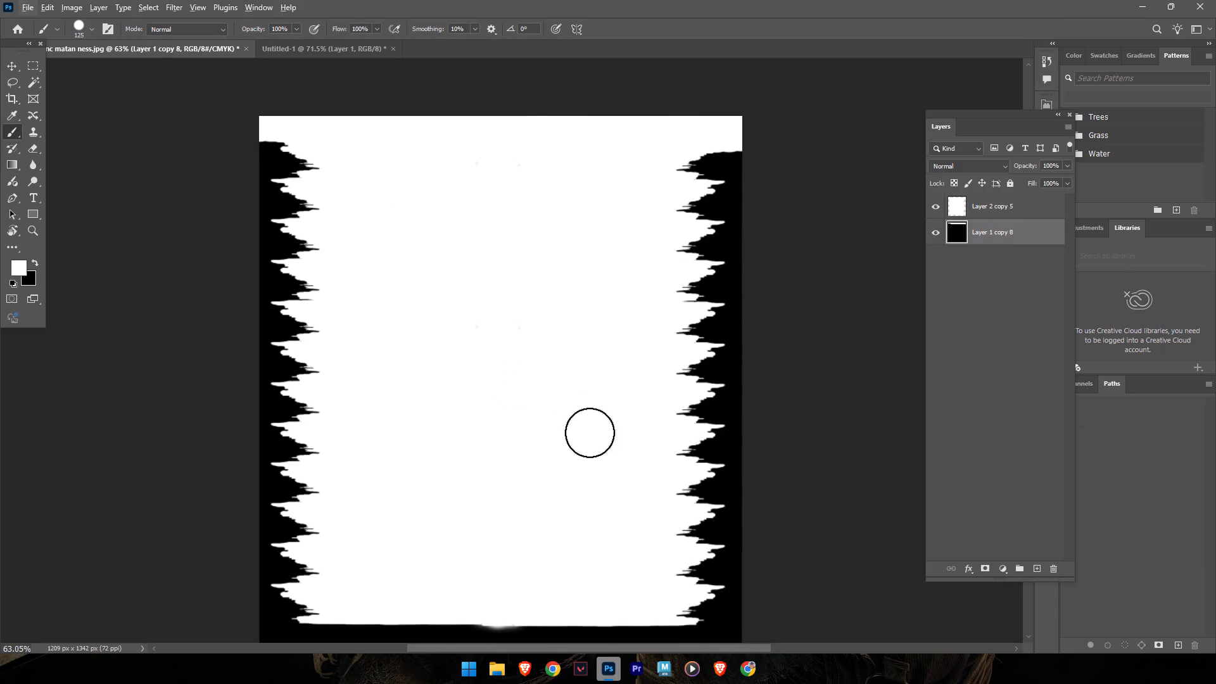
key("space")
key("space")
key("space")
key("space")
key("space")
key("space")
key("space")
key("space")
key("space")
key("space")
key("space")
key("space")
key("space")
key("space")
key("space")
key("space")
key("space")
key("space")
key("space")
key("space")
middle_click_drag(582, 422, 554, 283)
left_click_drag(551, 420, 524, 281)
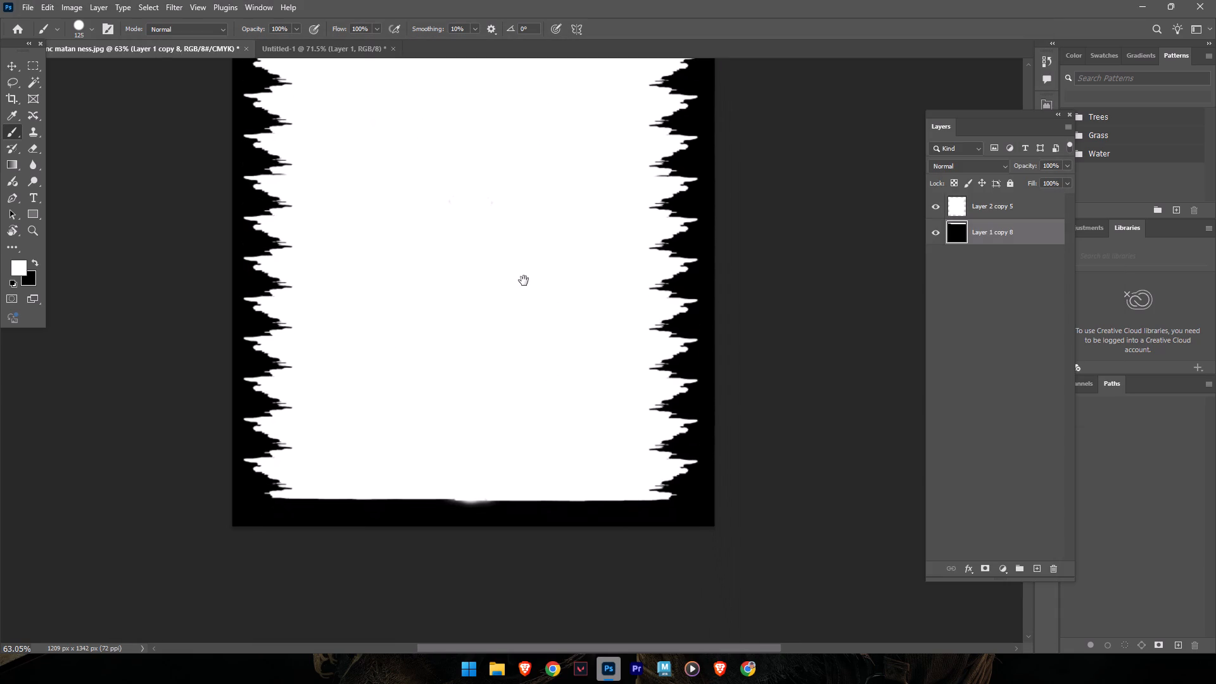
left_click_drag(524, 281, 524, 237)
left_click_drag(227, 453, 250, 455)
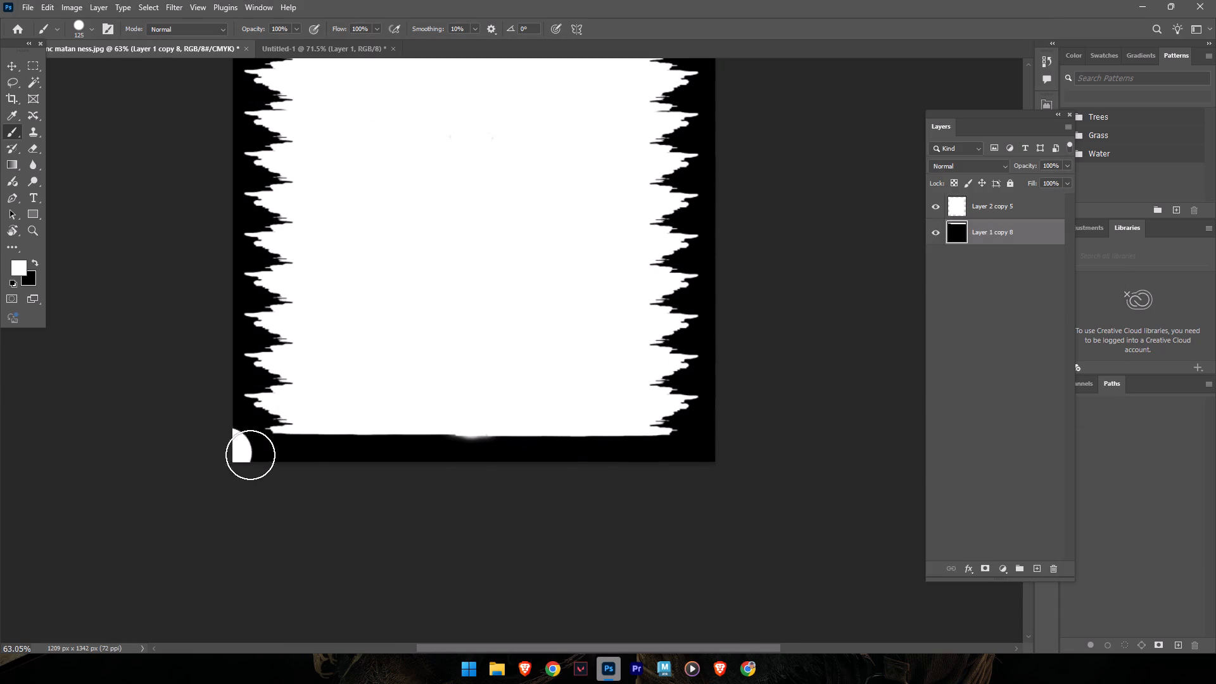
left_click_drag(250, 455, 443, 446)
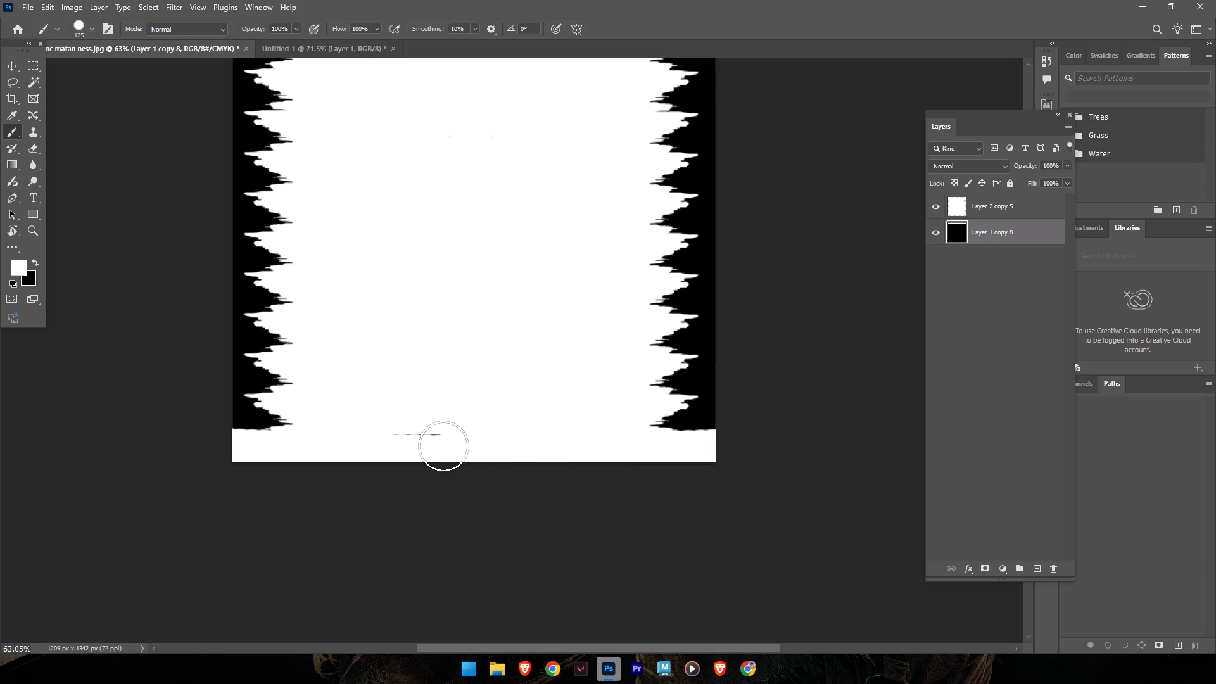
left_click_drag(443, 446, 348, 451)
Play the recorded class in Media Player and examine how the finished mask is saved.
key("v")
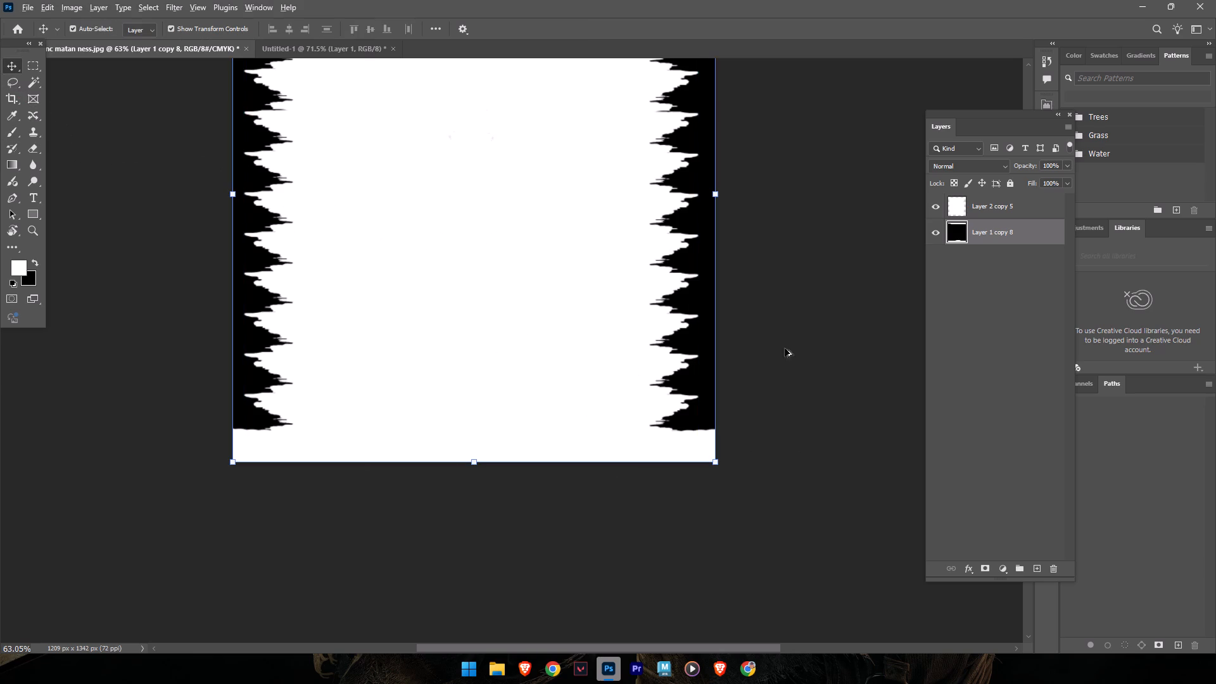
key("space")
key("space")
key("space")
key("space")
key("space")
key("space")
key("space")
key("space")
key("space")
key("space")
key("space")
key("space")
key("space")
key("space")
left_click_drag(782, 291, 790, 467)
left_click_drag(783, 444, 781, 434)
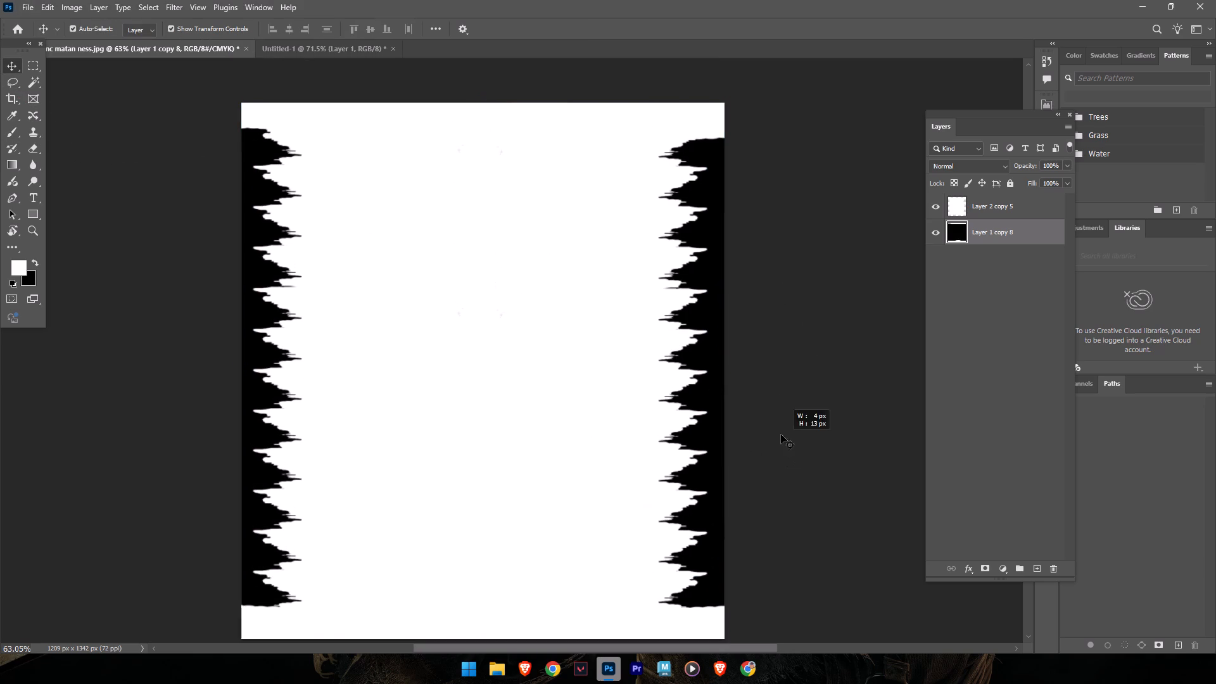
left_click_drag(781, 434, 781, 433)
key("alt+Tab")
left_click(653, 374)
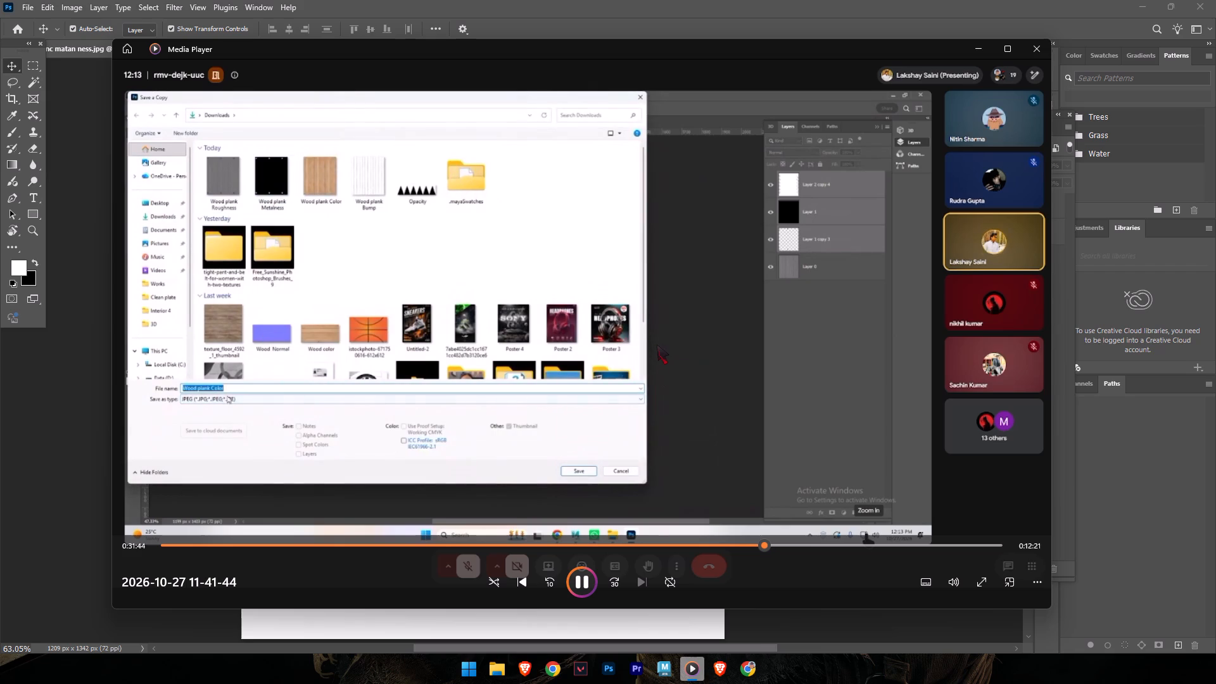
left_click(447, 256)
key("alt+Tab")
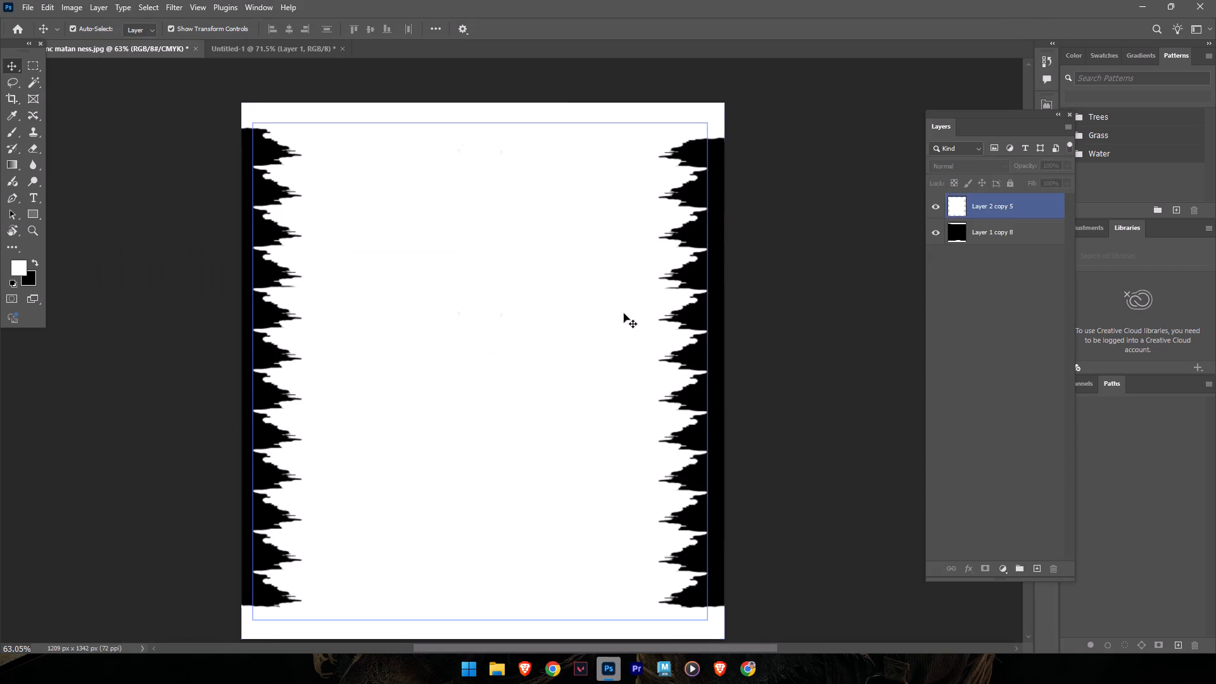
Select both Layer 2 copy 5 and Layer 1 copy 8.
left_click(975, 203)
left_click(993, 238, "shift")
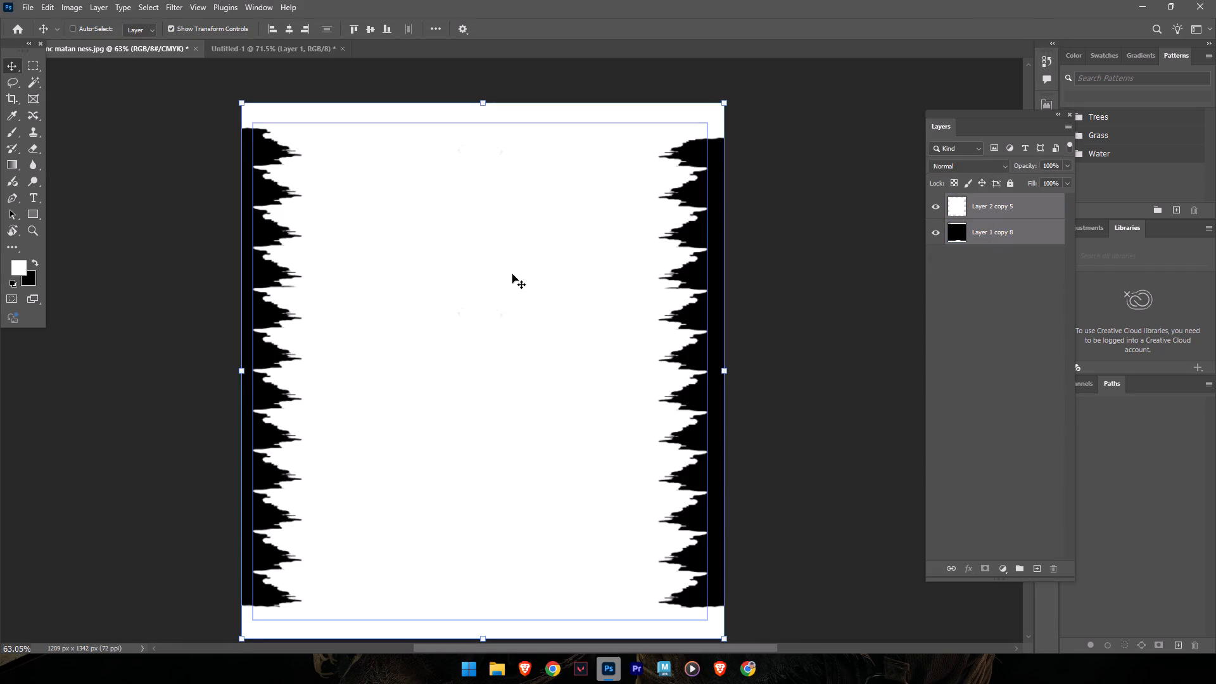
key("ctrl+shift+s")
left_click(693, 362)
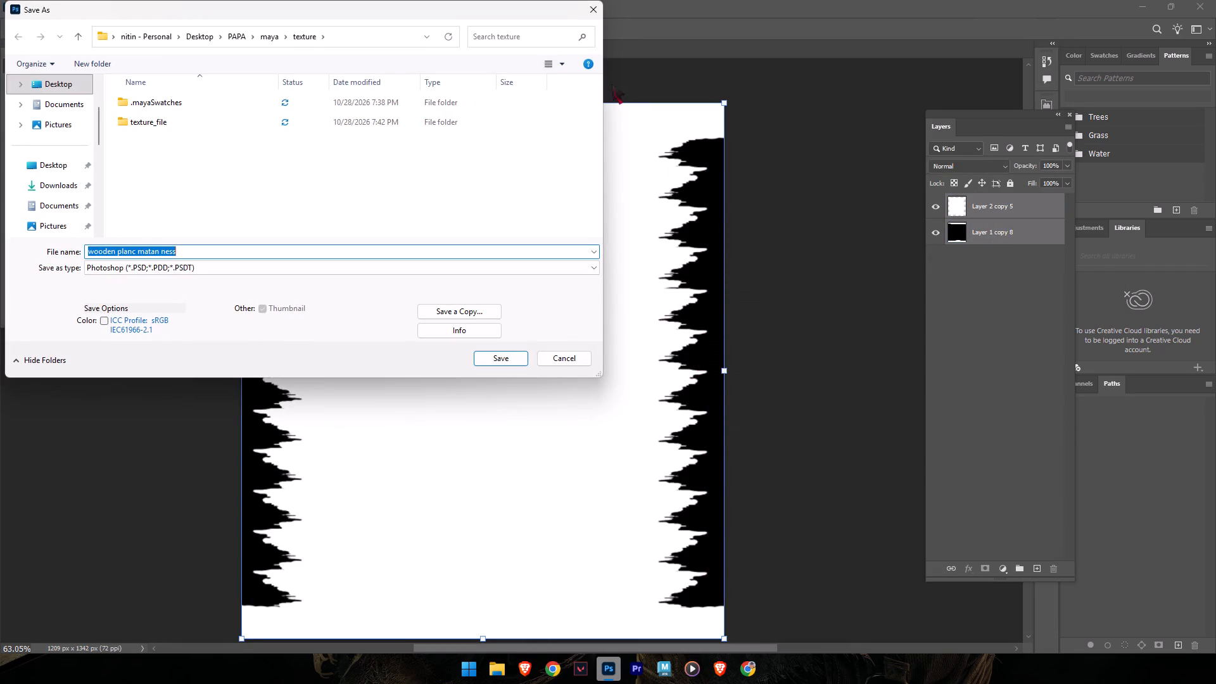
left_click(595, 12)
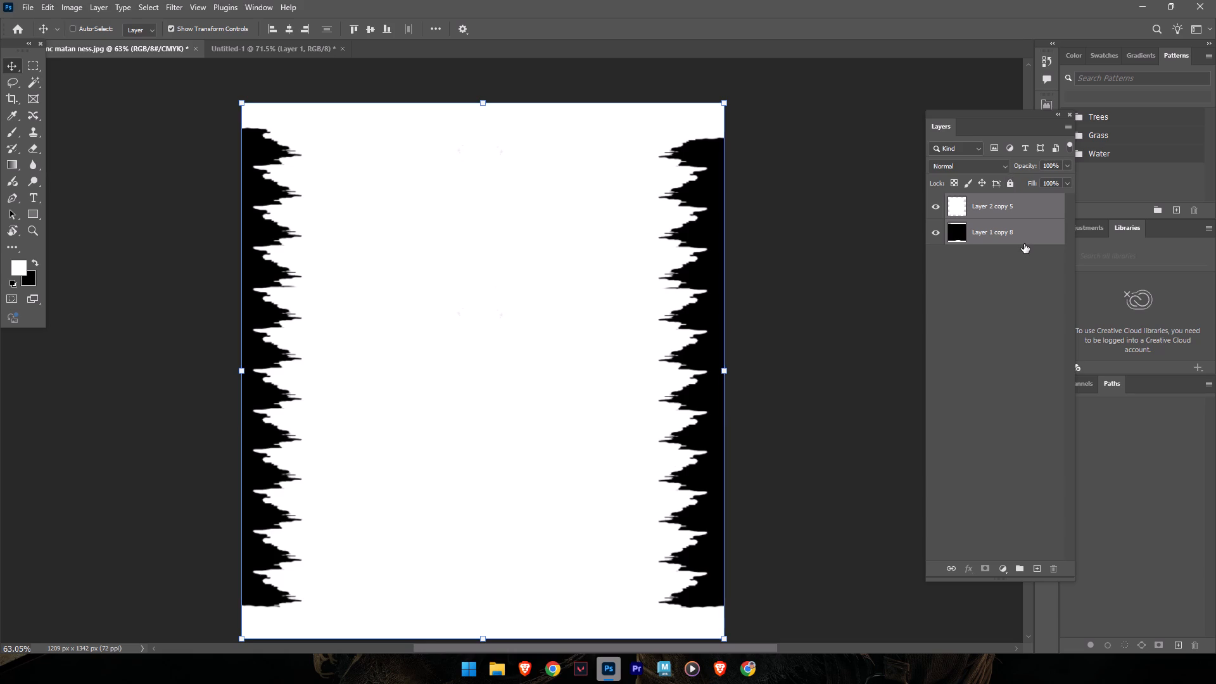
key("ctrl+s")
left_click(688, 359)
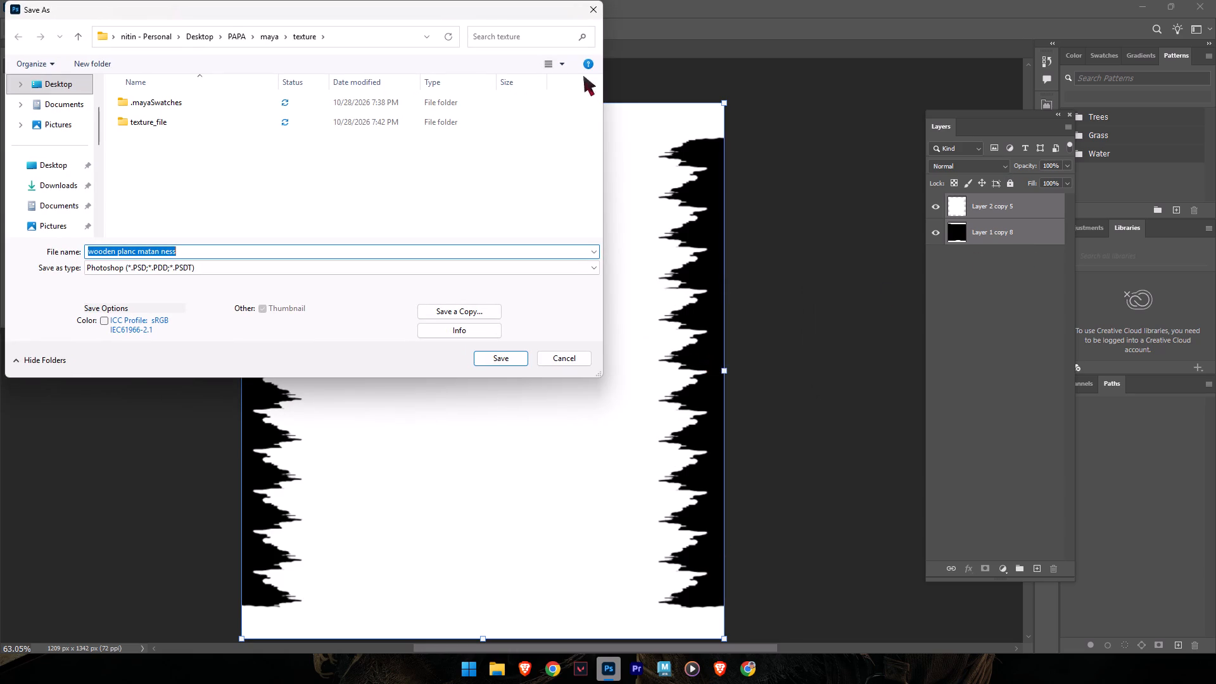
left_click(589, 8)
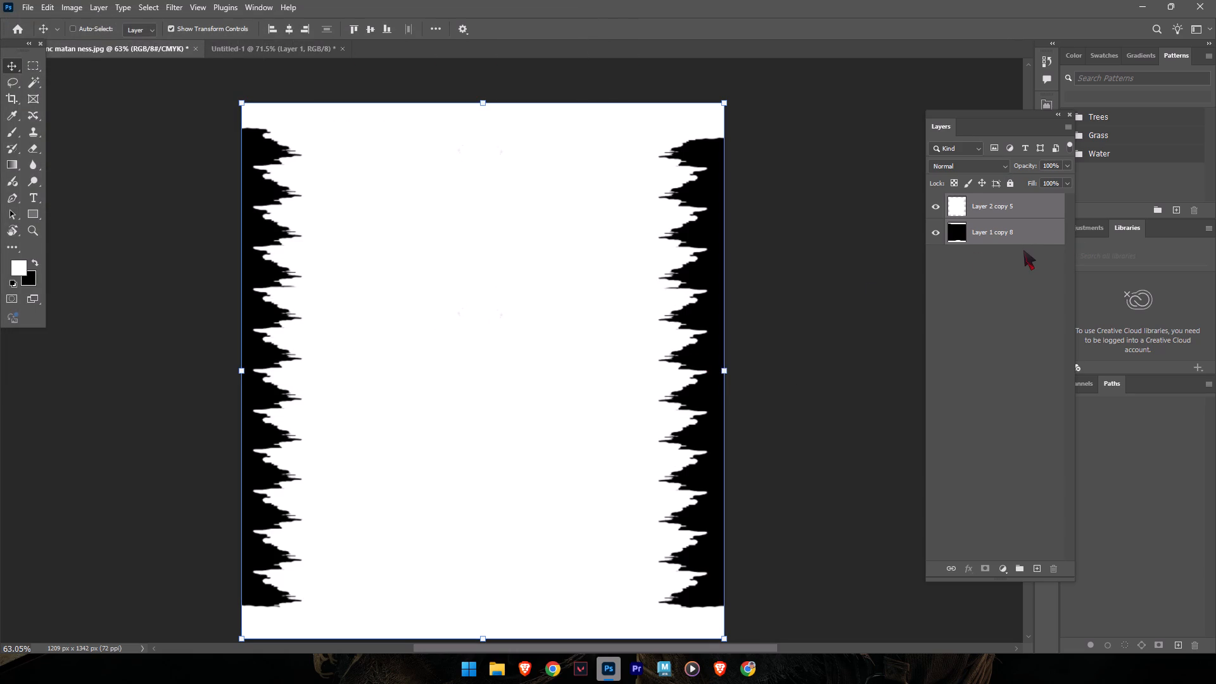
Merge the two selected mask layers into one layer.
key("ctrl+e")
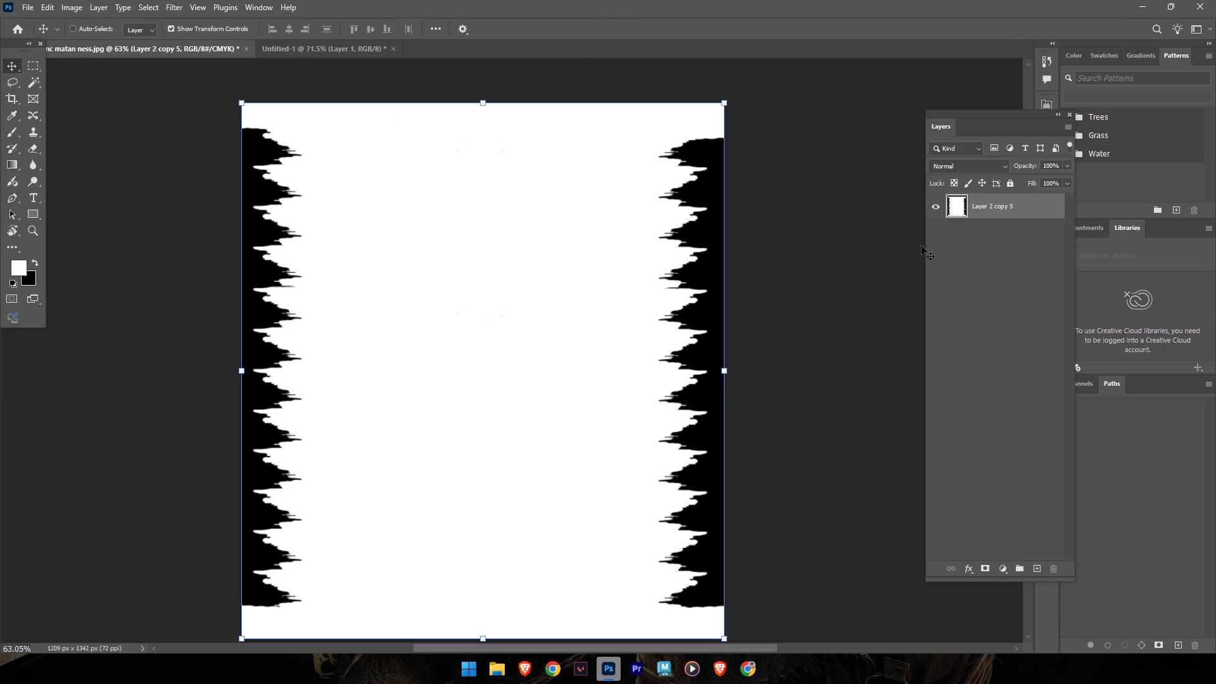
Save the mask in the texture folder as a JPEG named wooden planc opacity at quality 10, Maximum.
key("ctrl+shift+s")
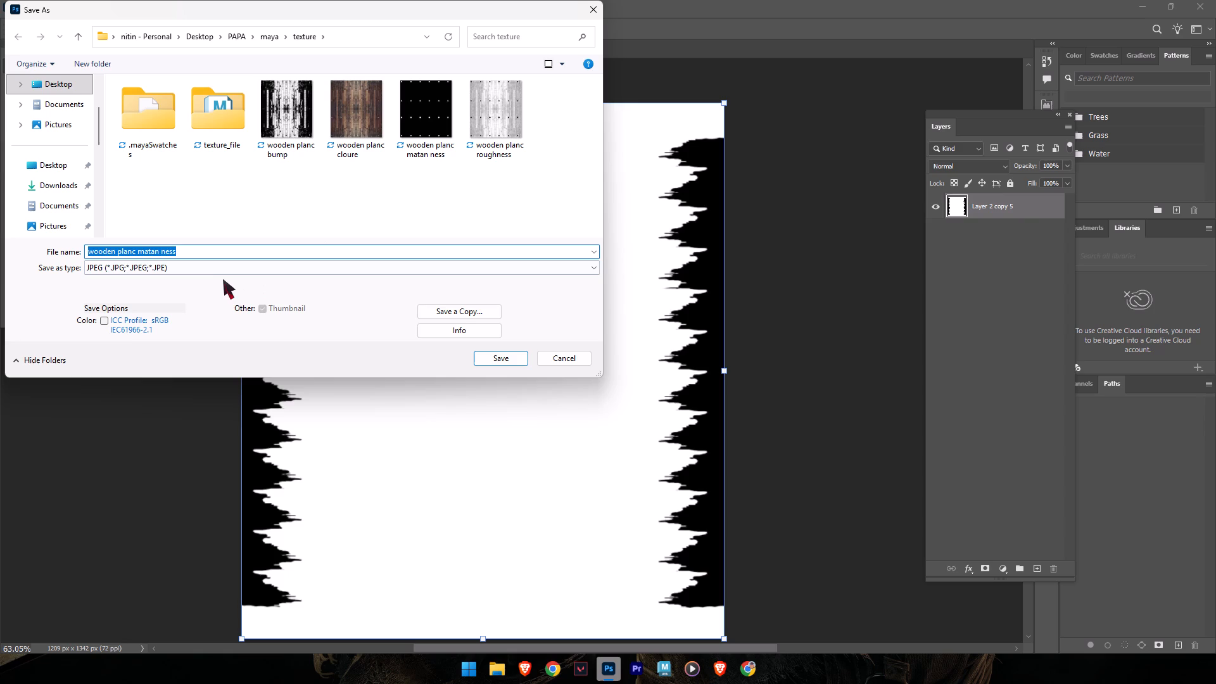
left_click_drag(186, 255, 136, 256)
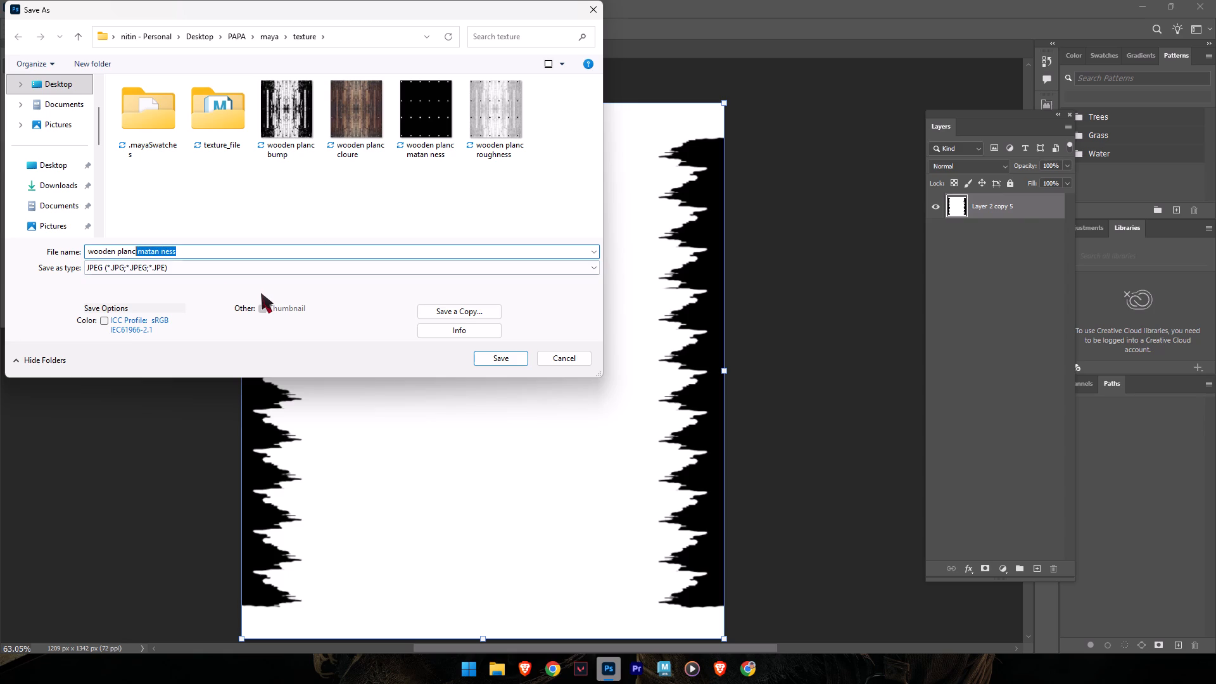
key("space")
type("opa")
type("city")
key("Return")
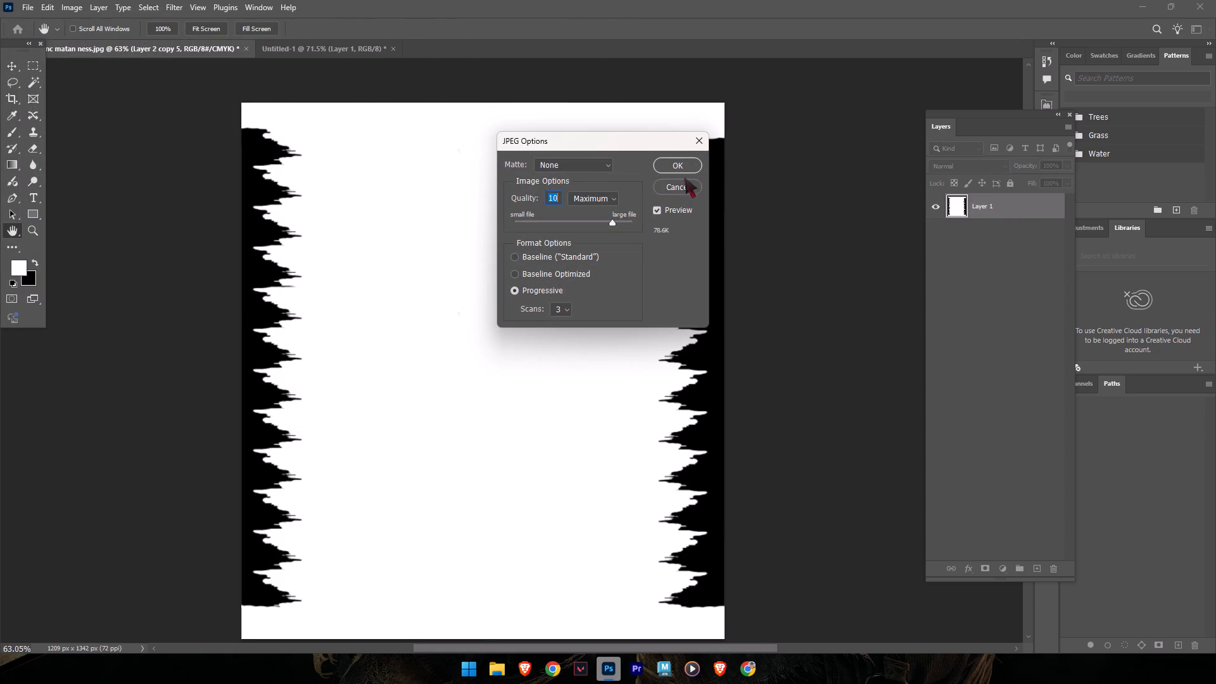
left_click(676, 167)
Undo the merge of Layer 2 copy 5 and Layer 1 copy 8.
left_click(770, 220)
key("ctrl+z")
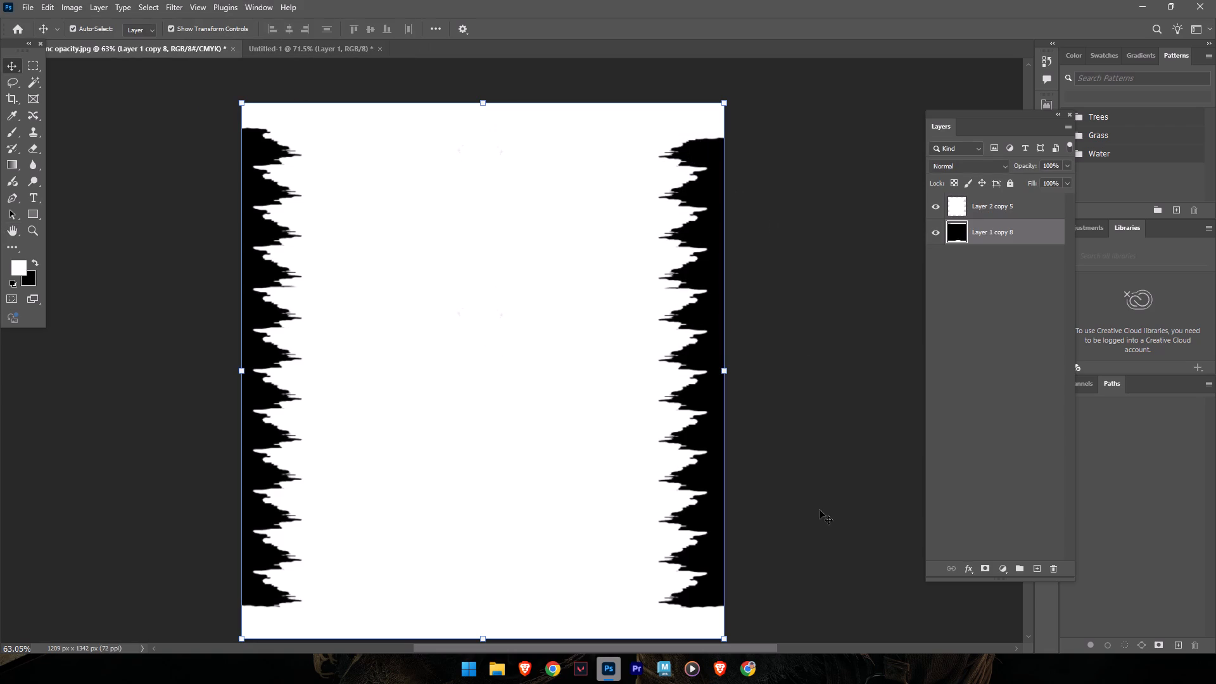
left_click(801, 498)
Import the wooden planc opacity image from the texture folder into Maya's Hypershade graph.
left_click(668, 671)
left_click(508, 661)
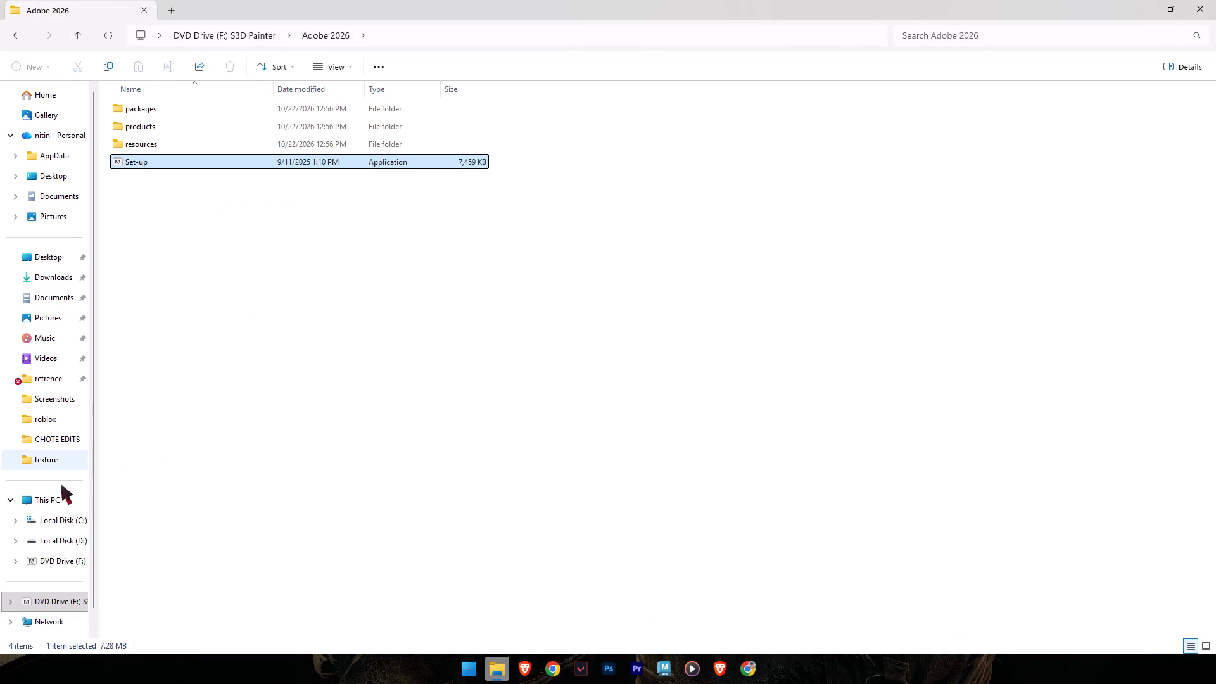
left_click(49, 462)
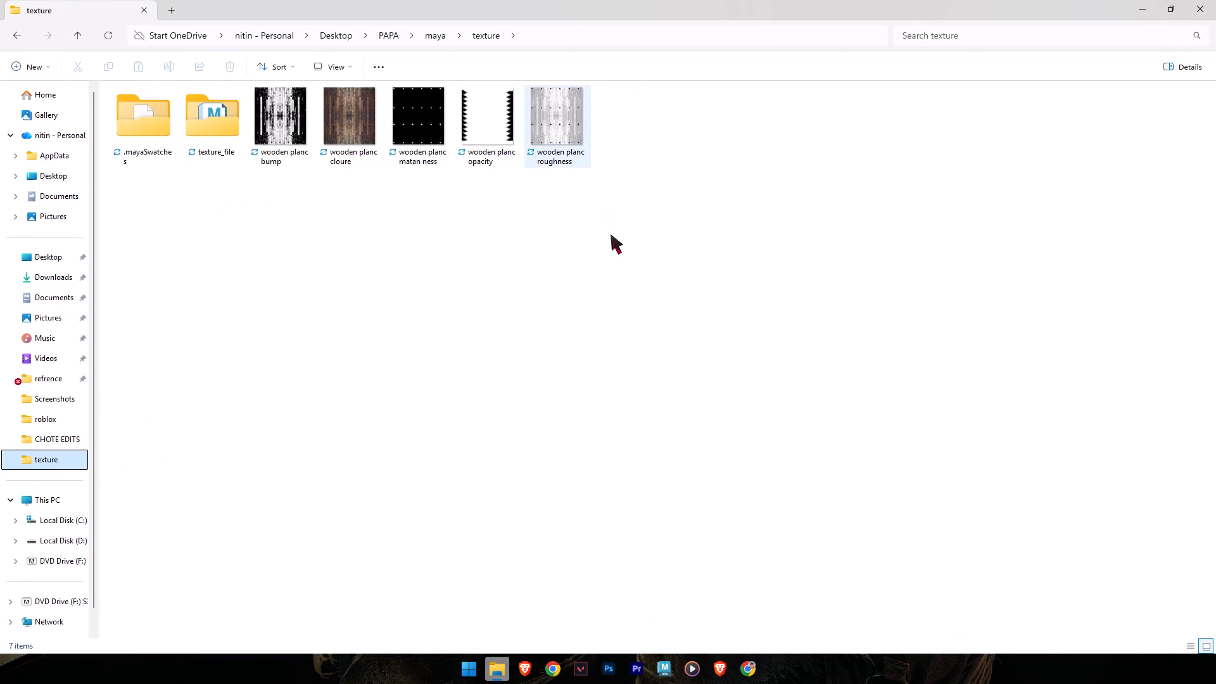
left_click(611, 234)
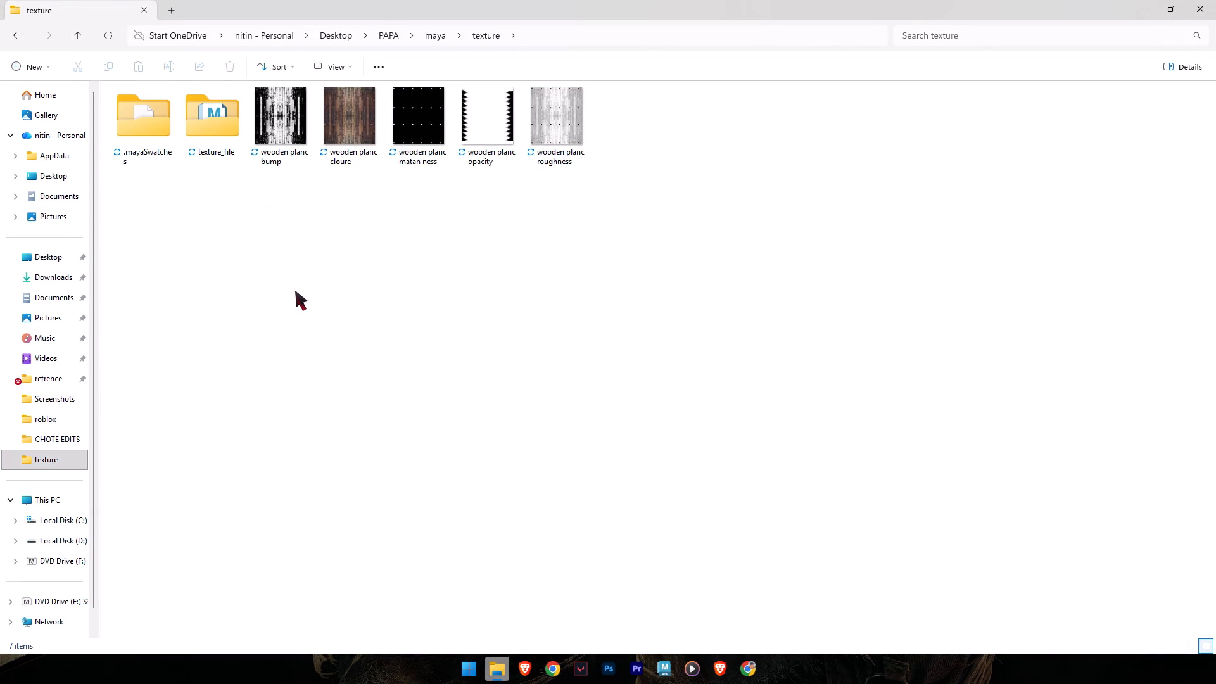
left_click(295, 291)
left_click_drag(491, 118, 542, 326)
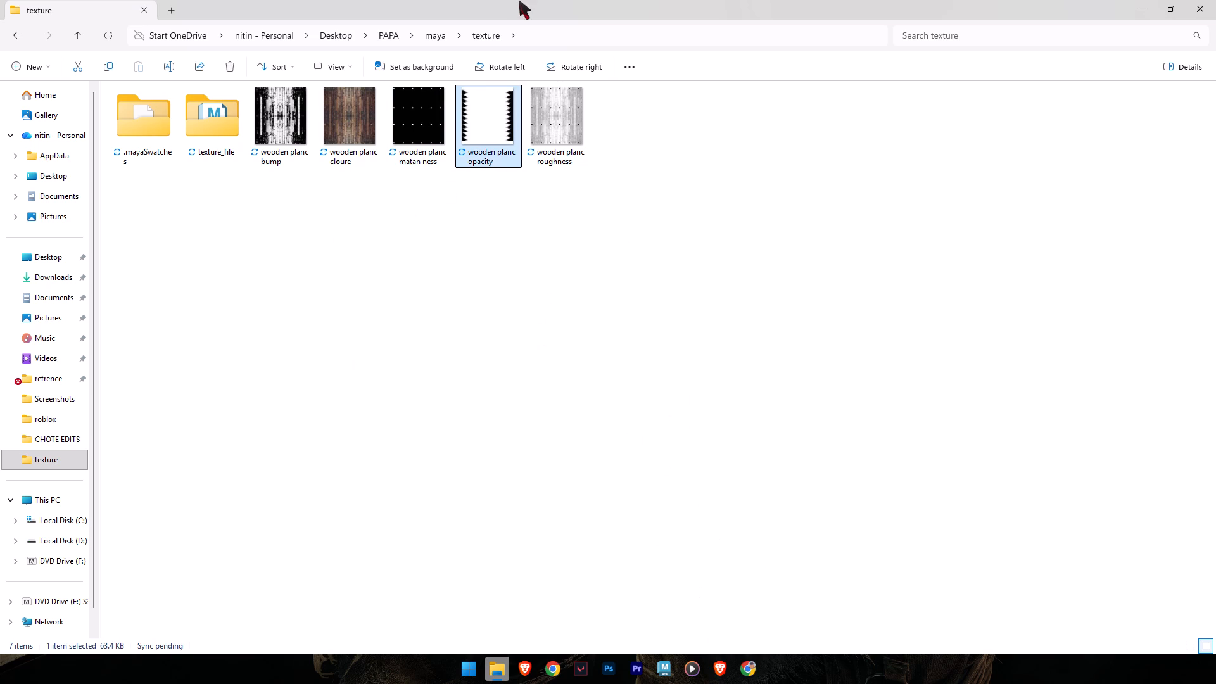
left_click_drag(521, 10, 196, 182)
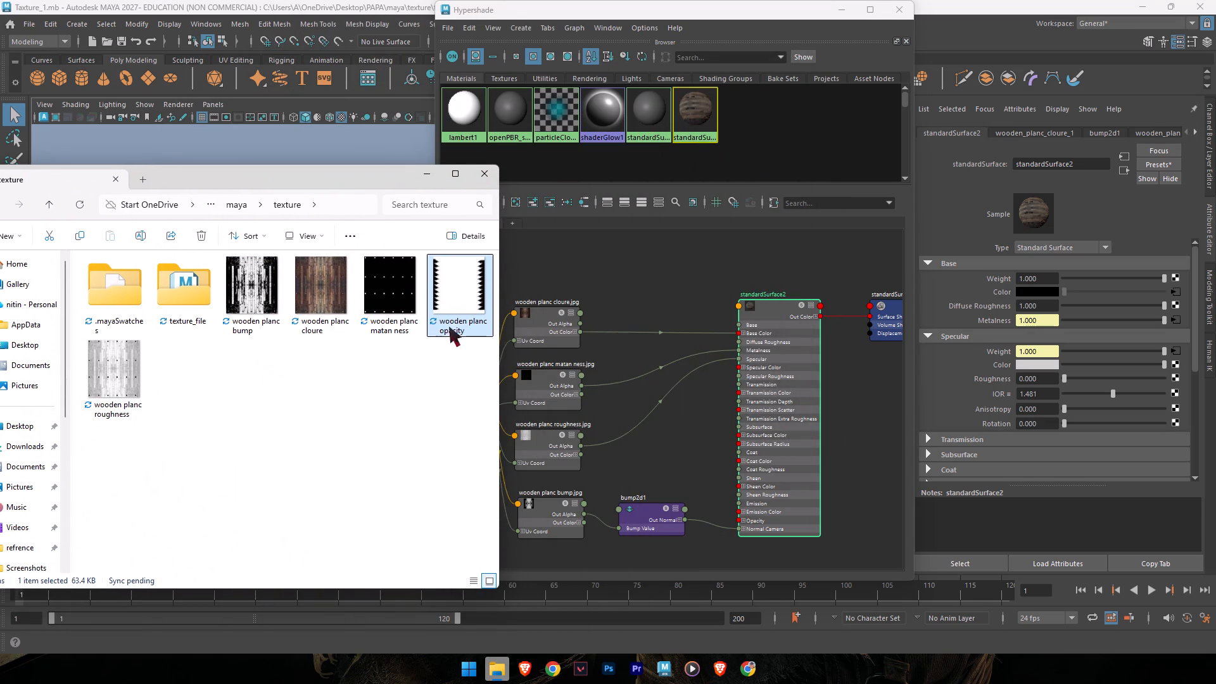
left_click_drag(457, 295, 617, 270)
left_click(423, 172)
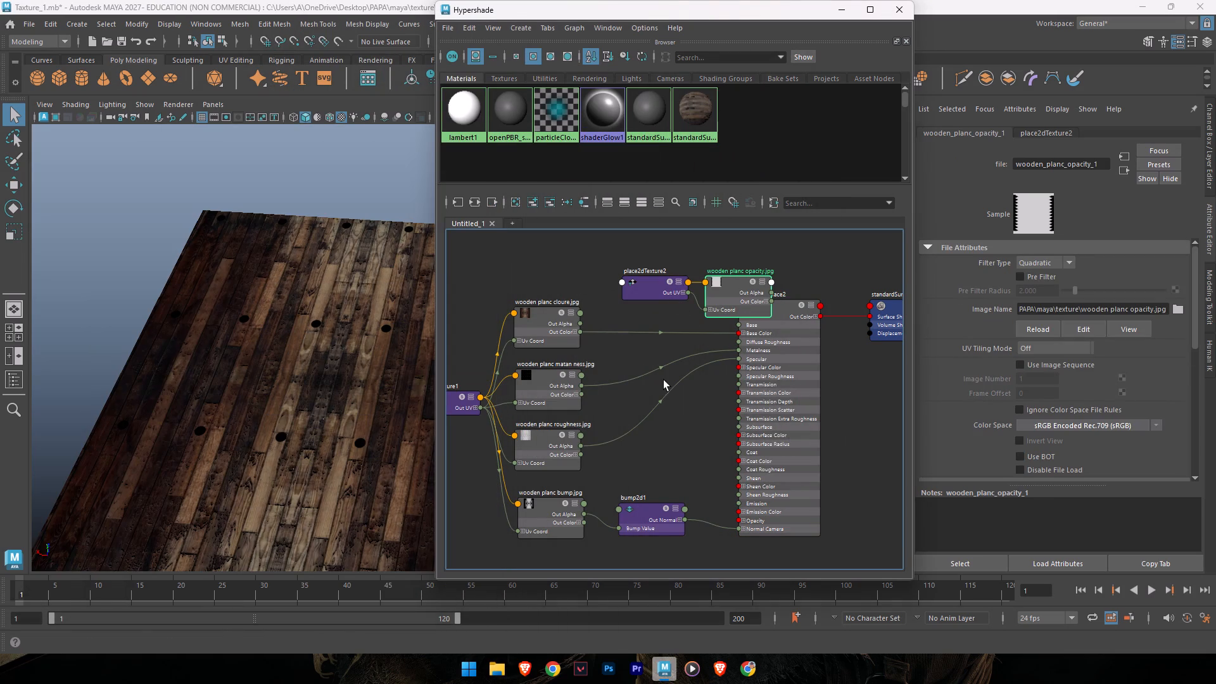
Switch to the class recording in Media Player and watch how the opacity texture is brought into Hypershade.
key("alt+Tab")
left_click(617, 382)
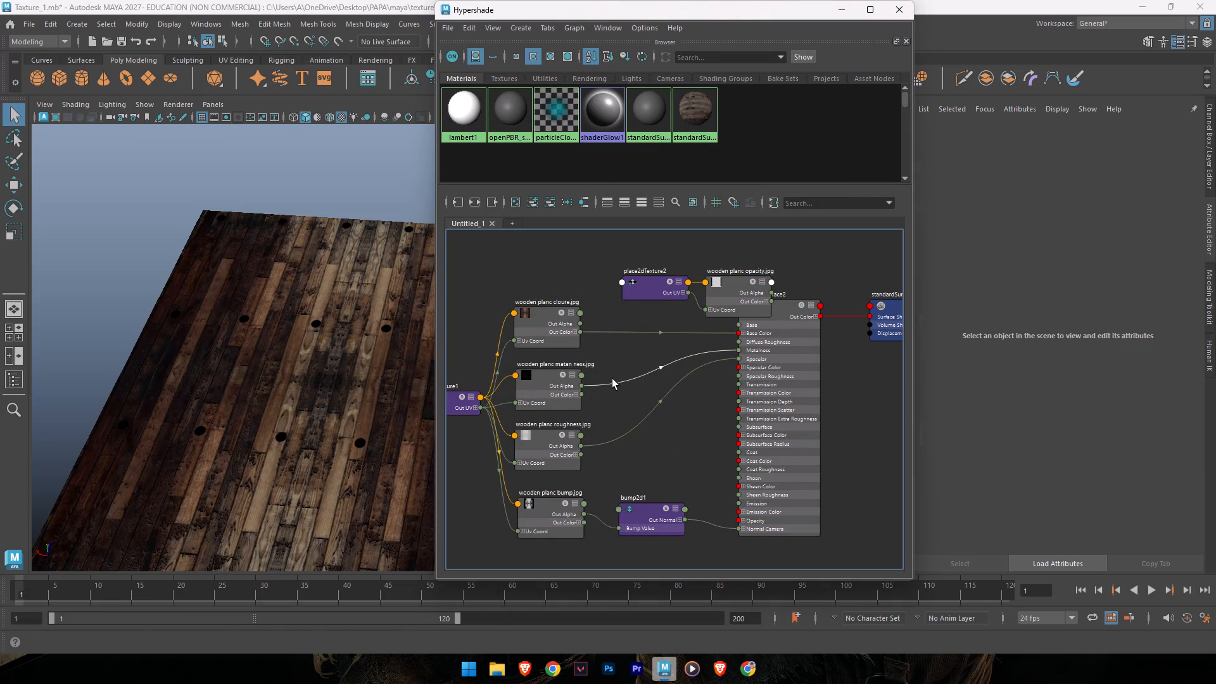
key("alt+Tab")
key("alt+Tab")
key("alt+Tab")
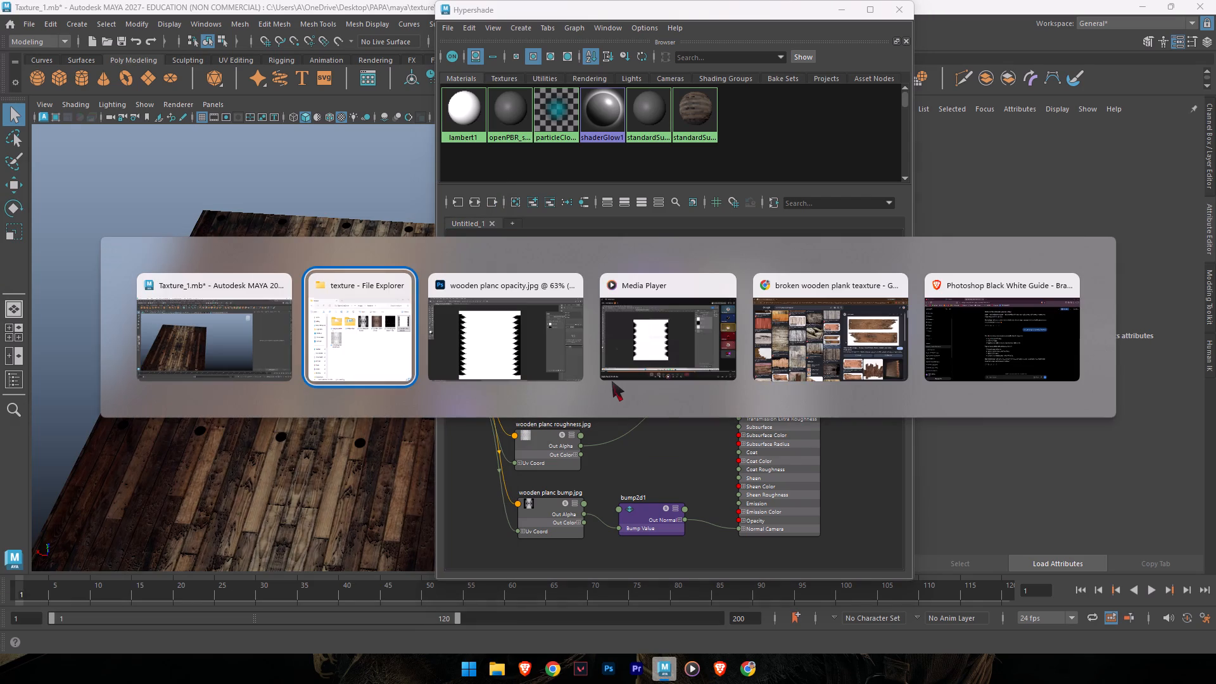
key("alt+Tab")
key("alt+Tab")
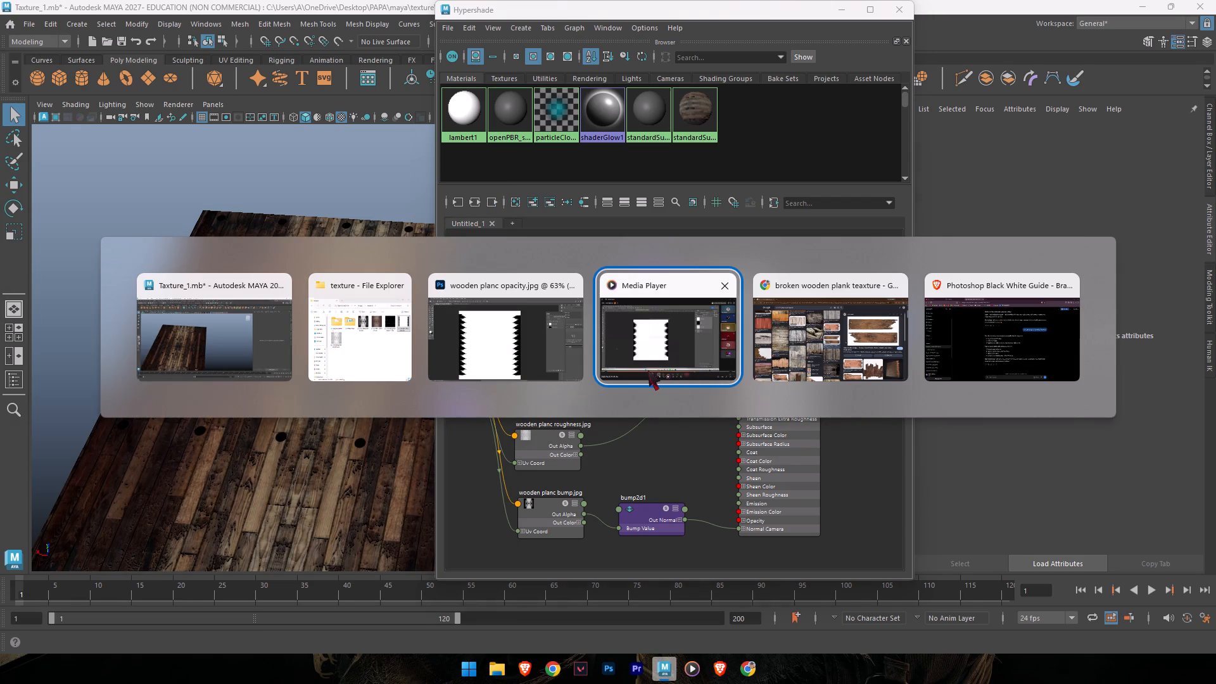
left_click(899, 291, "alt")
left_click(719, 339, "alt")
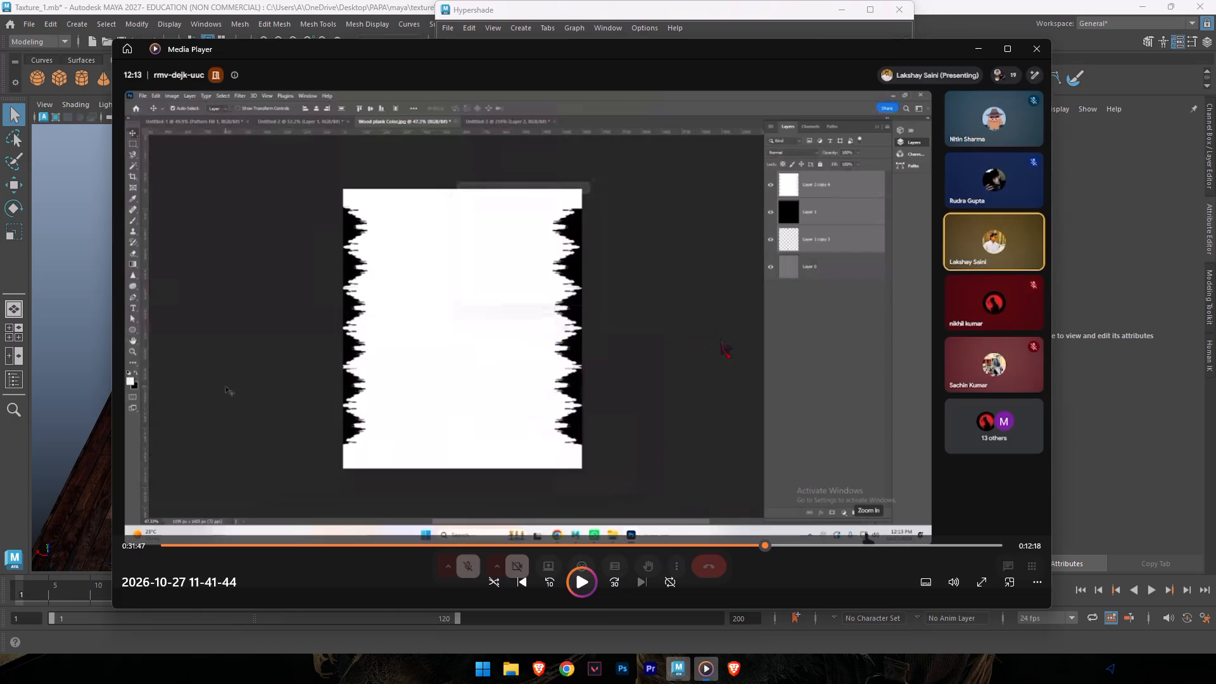
left_click(609, 350)
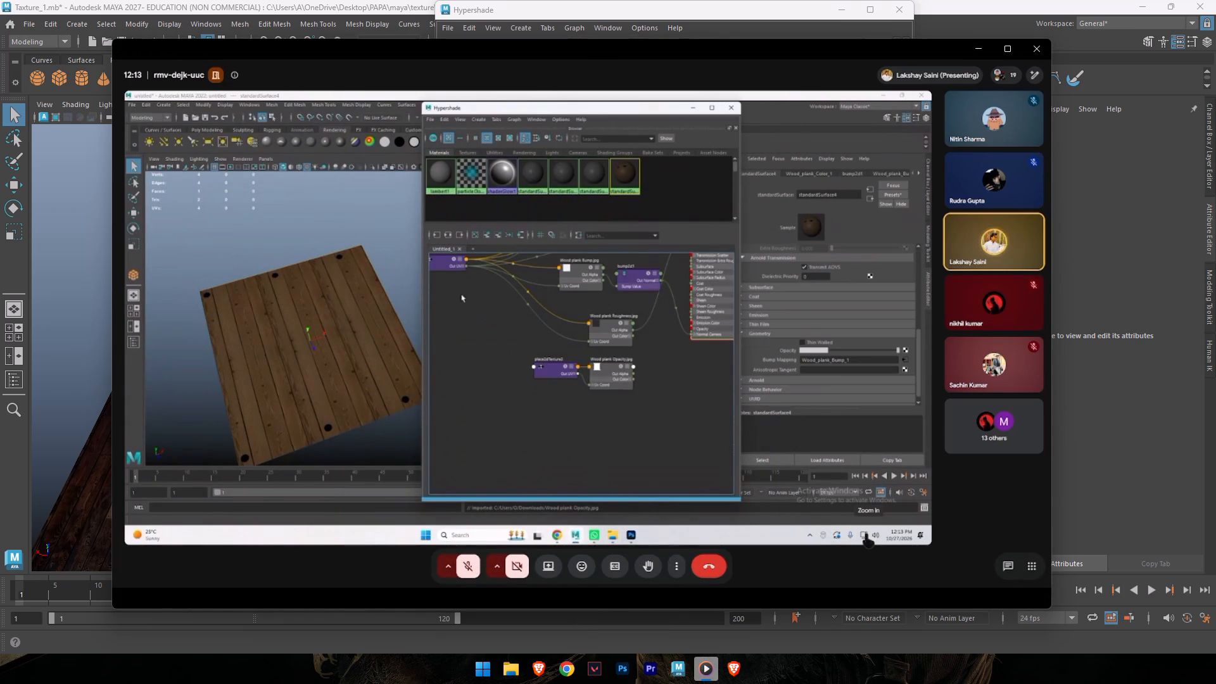
left_click(554, 315)
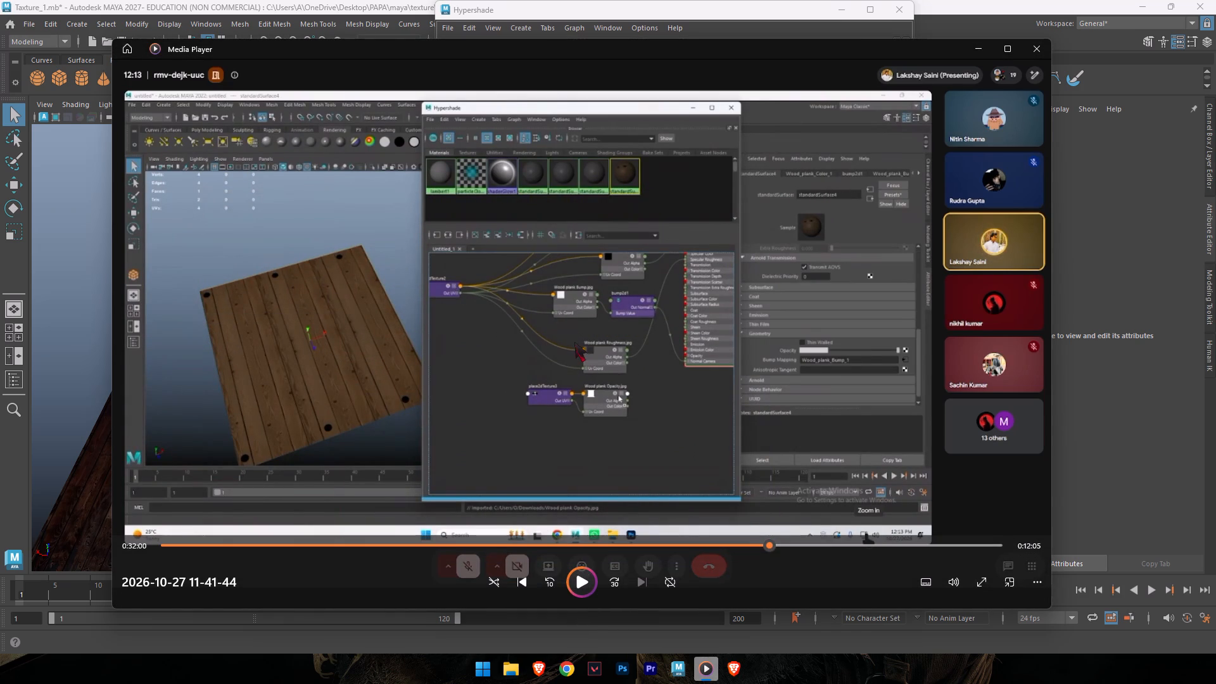
key("alt+Tab")
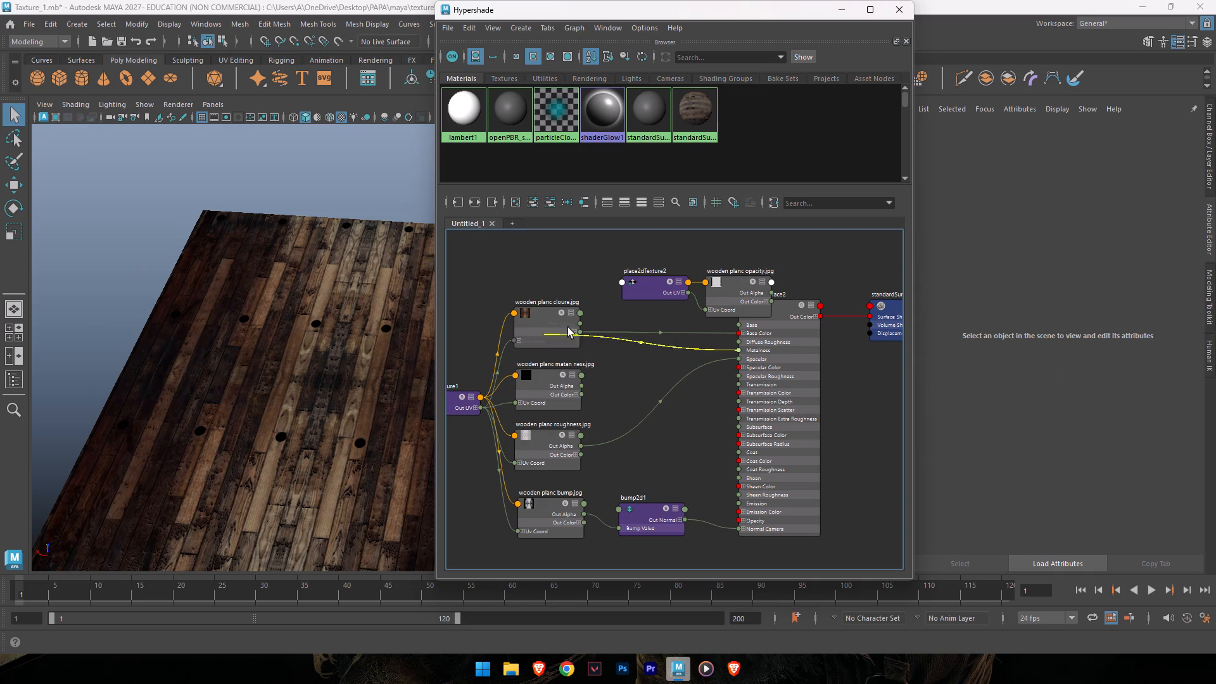
Move the wooden planc opacity node and its place2dTexture2 node below the wooden planc bump node.
left_click(656, 291)
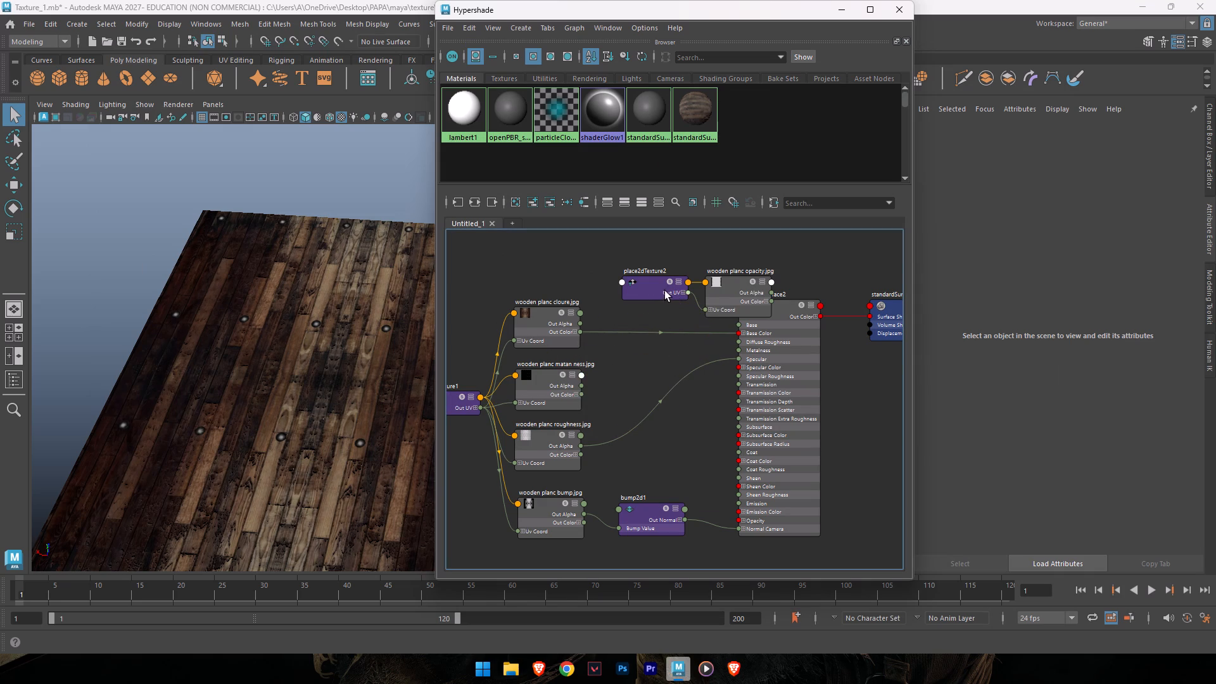
left_click(735, 293)
left_click(656, 294, "shift")
left_click_drag(729, 295, 716, 375)
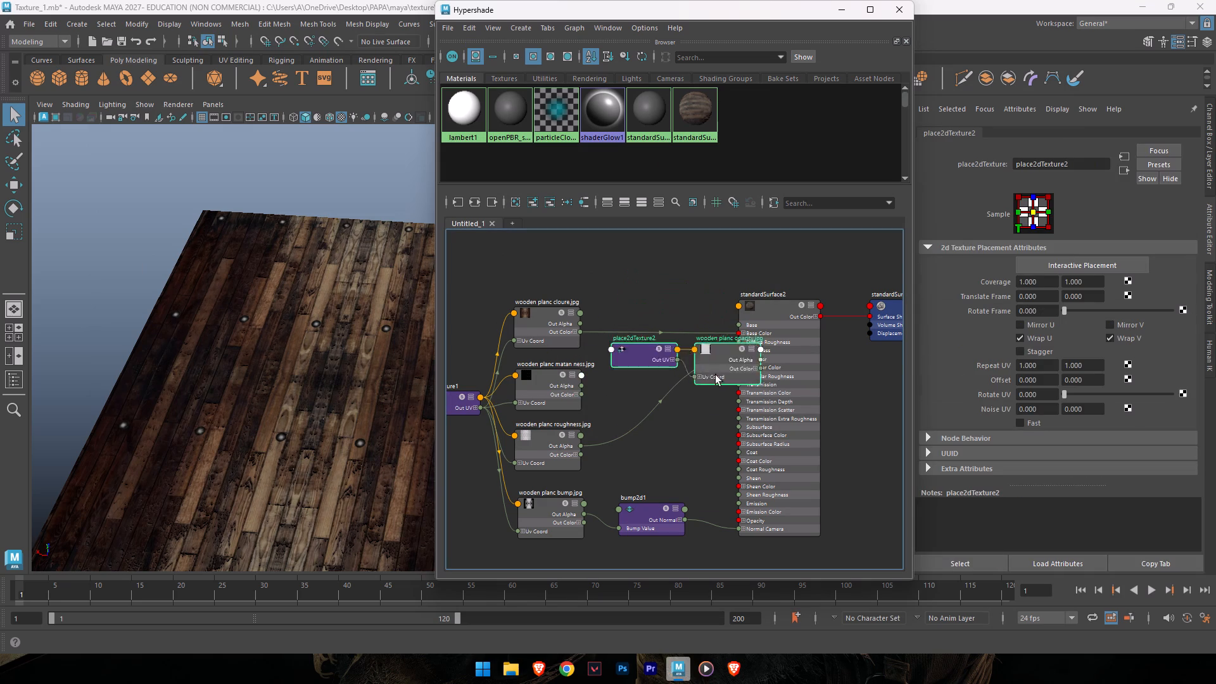
left_click_drag(716, 375, 662, 454)
middle_click_drag(796, 471, 778, 355, "alt")
left_click_drag(648, 338, 612, 465)
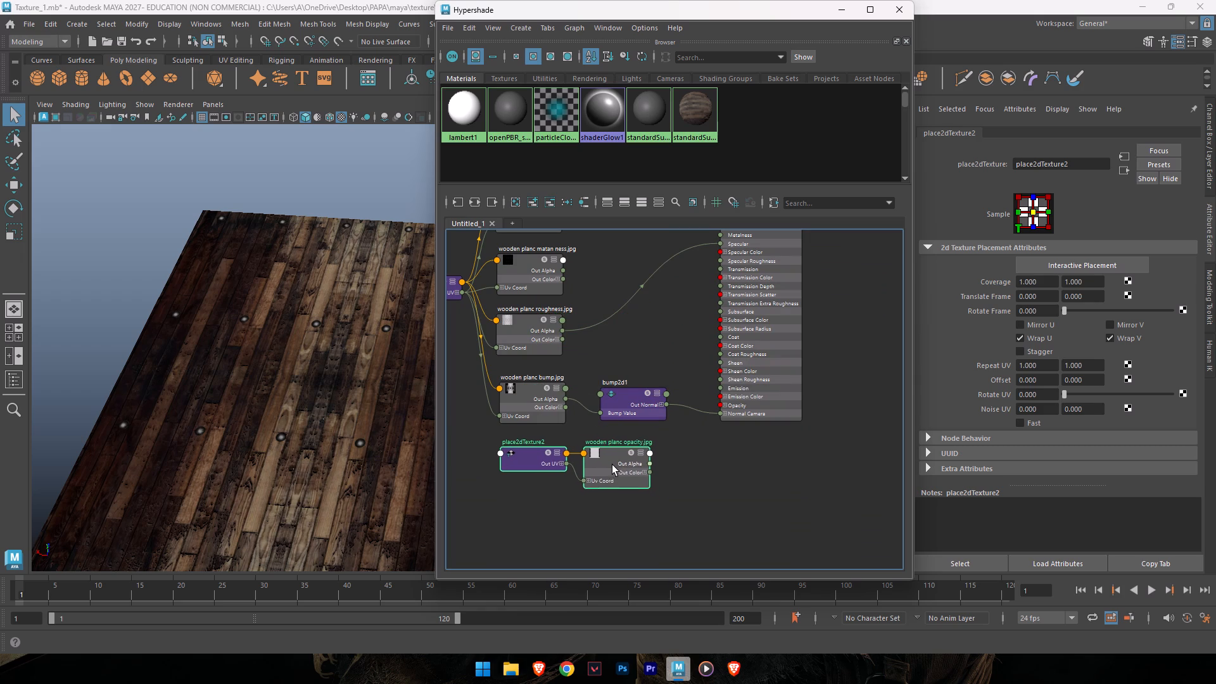
left_click_drag(612, 465, 615, 464)
middle_click_drag(668, 476, 726, 510, "alt")
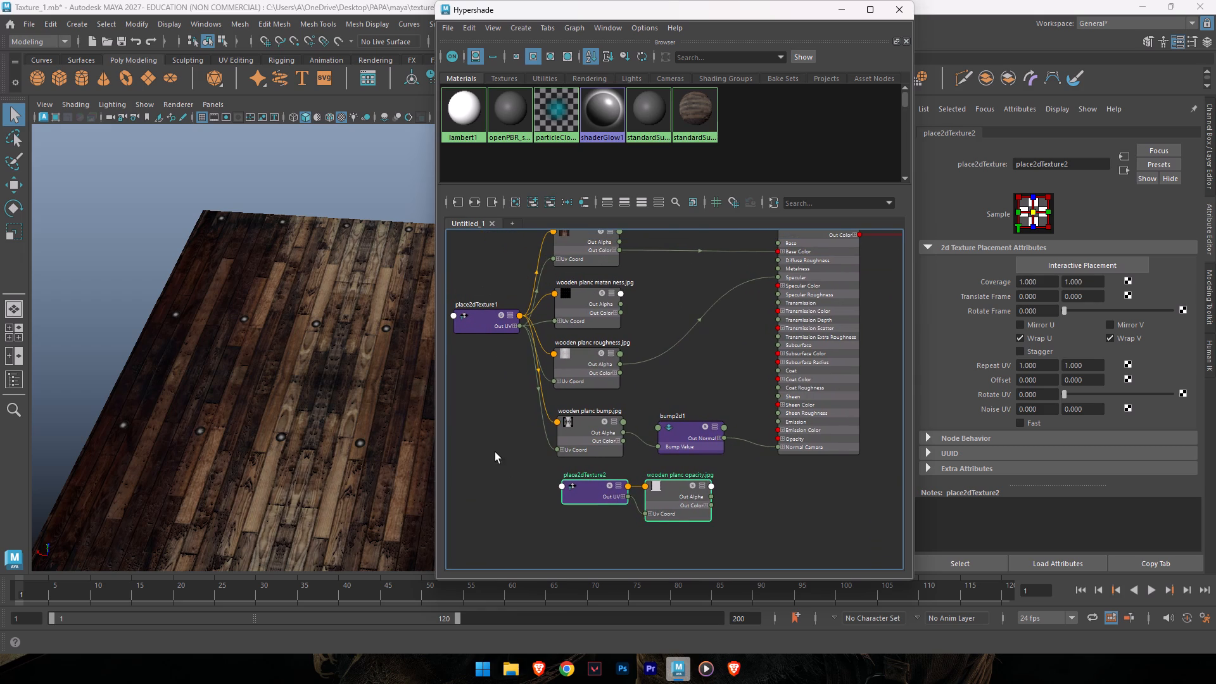
left_click(495, 452)
Connect place2dTexture1 to the wooden planc opacity node so it shares the other textures' placement.
middle_click_drag(512, 315, 731, 478, "ctrl")
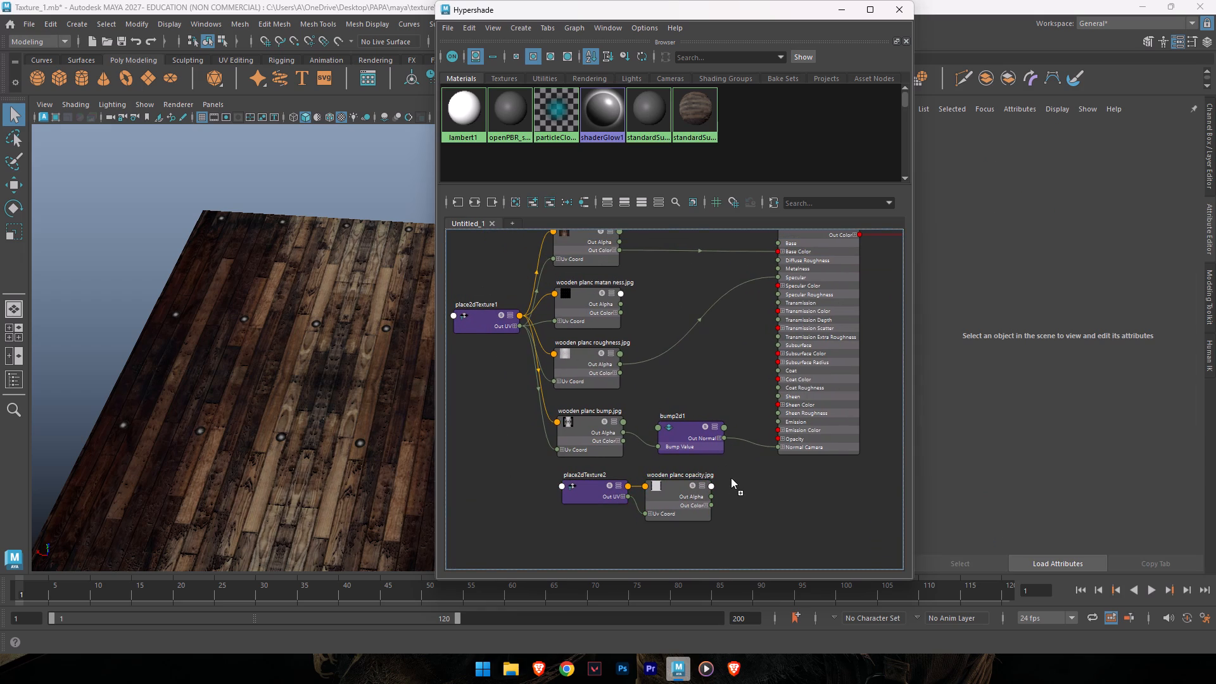
middle_click_drag(731, 478, 702, 484, "ctrl")
Delete the place2dTexture2 node and shift the wooden planc opacity node closer beneath the bump nodes.
left_click(588, 487)
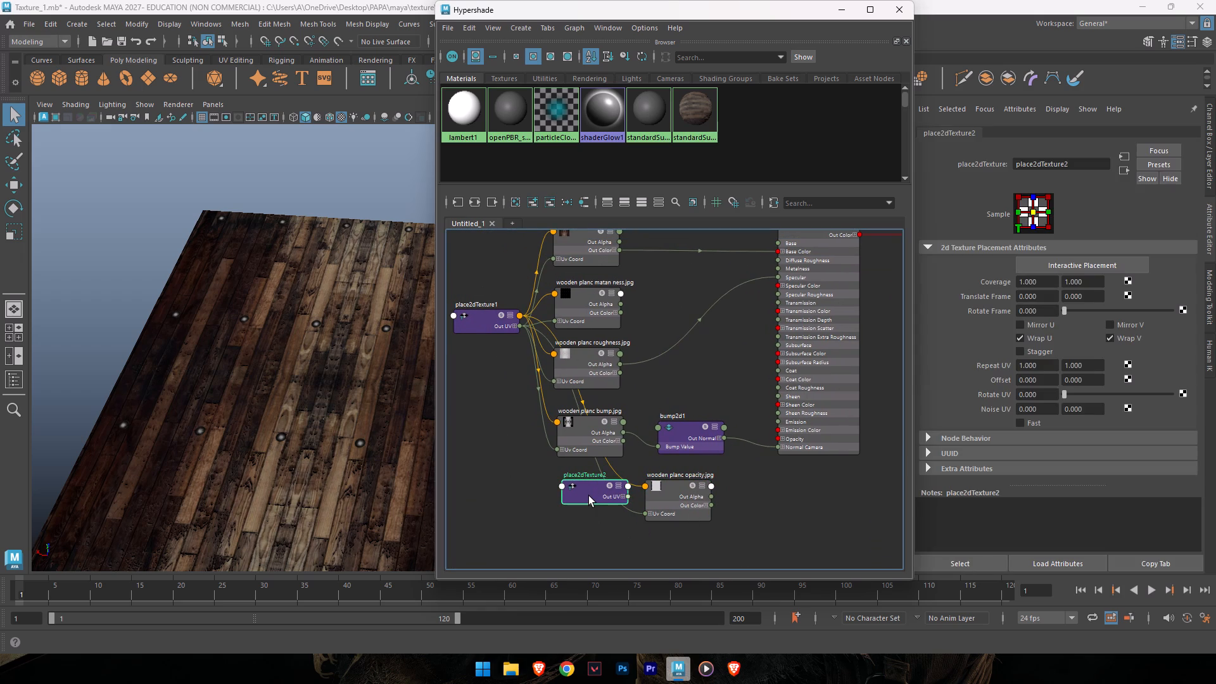
key("Delete")
left_click_drag(679, 491, 641, 485)
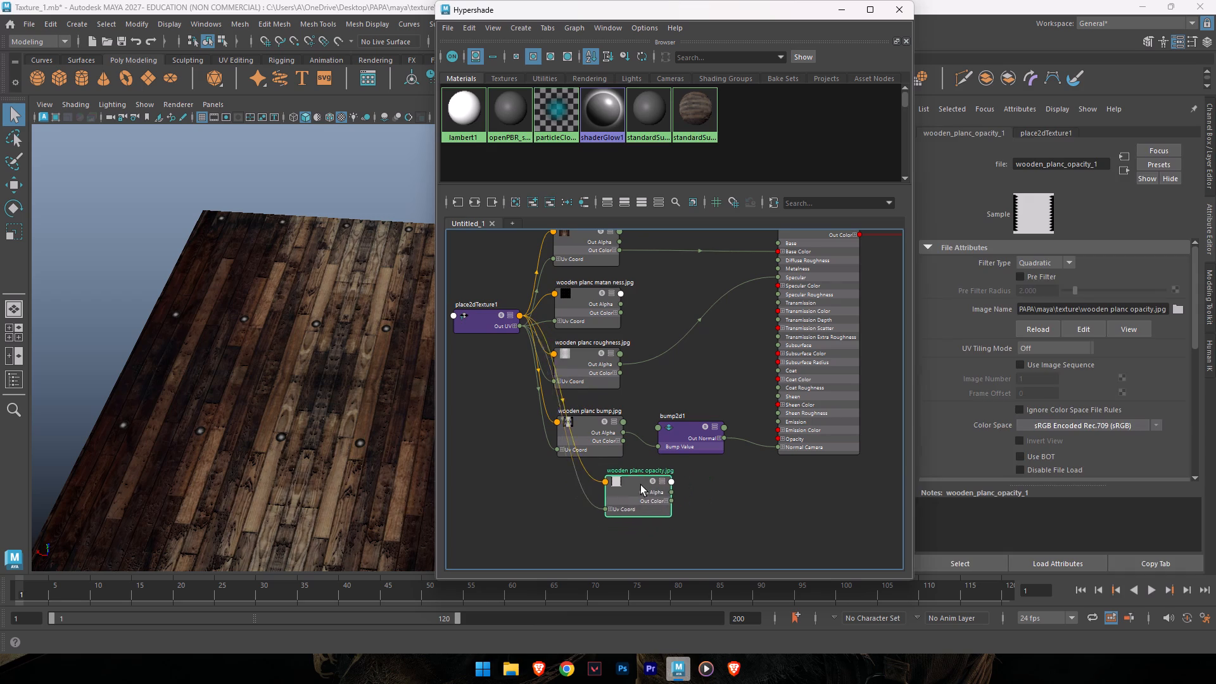
left_click_drag(641, 485, 651, 497)
key("alt+Tab")
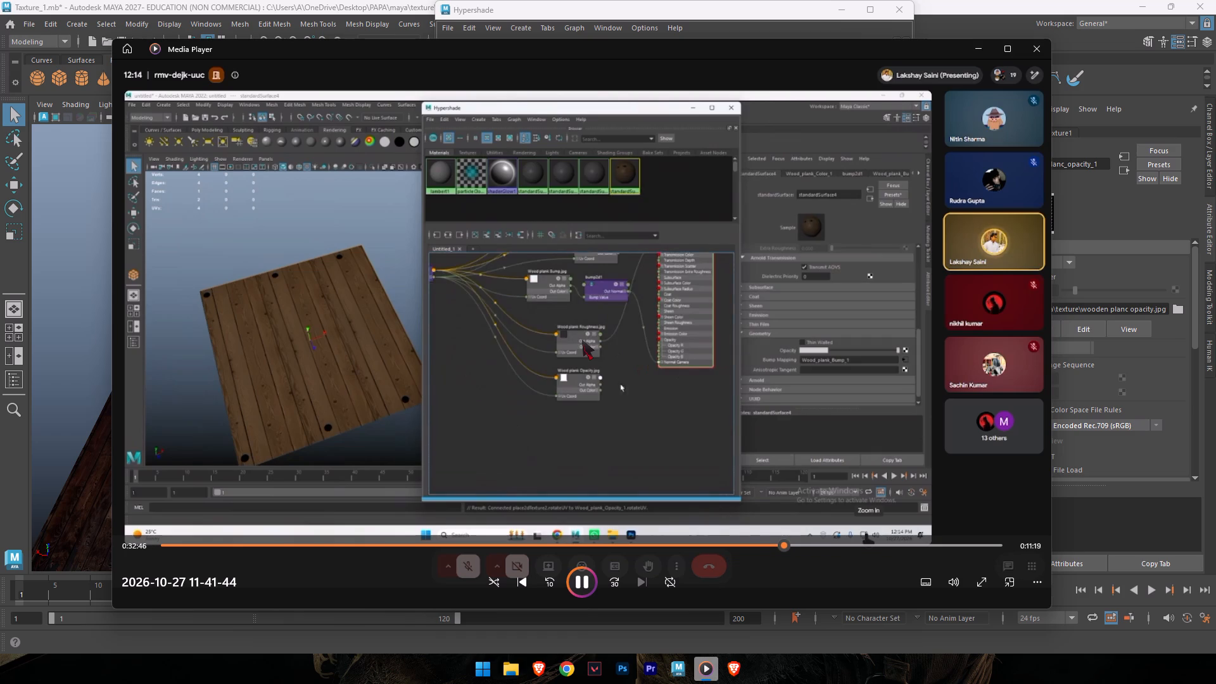
left_click(582, 340)
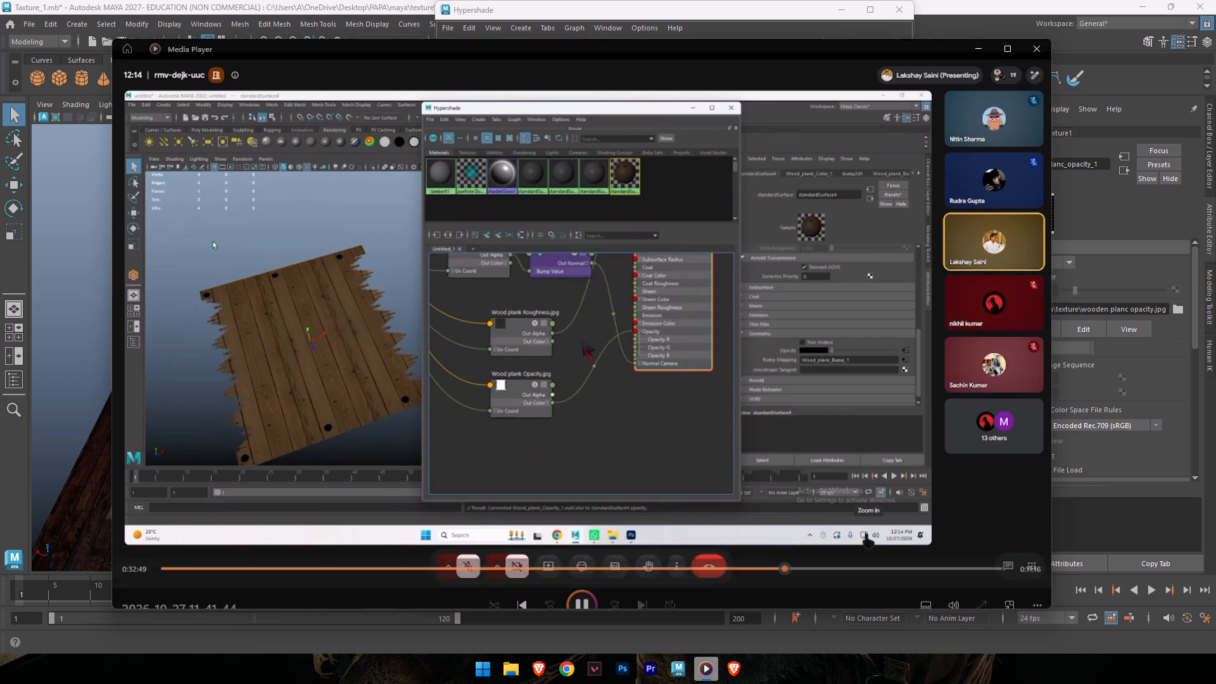
key("alt+Tab")
Select the standardSurface2 material and bring its Geometry attributes with the Opacity setting into view.
left_click(815, 389)
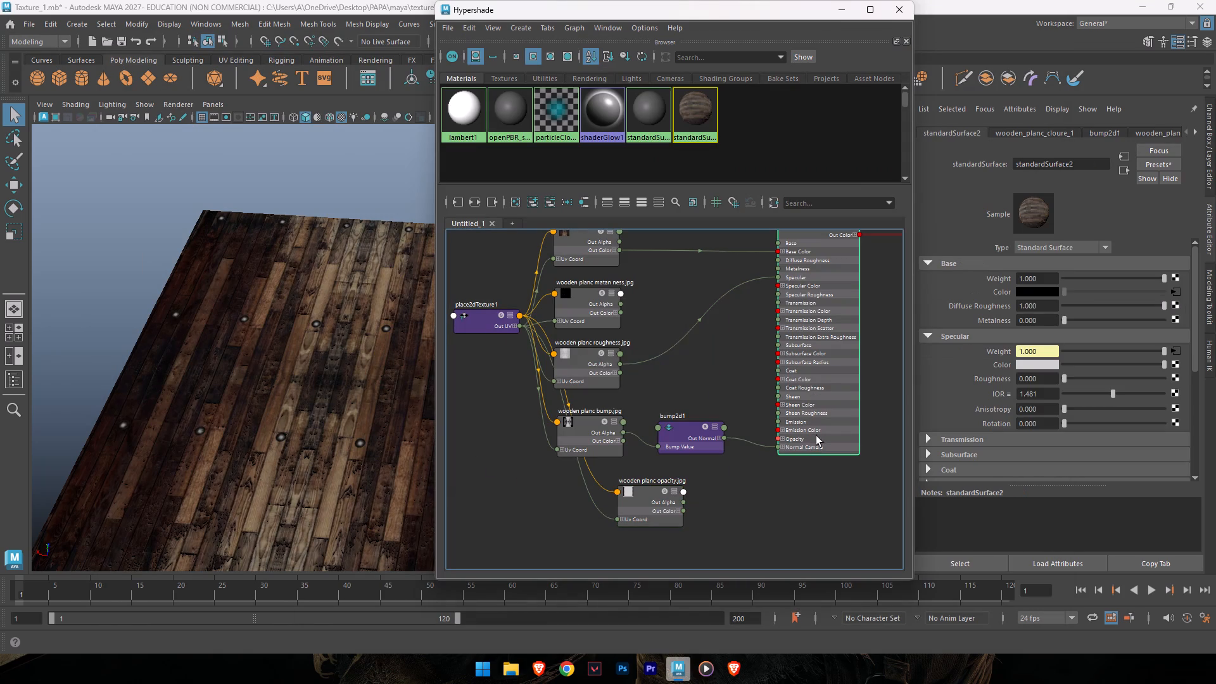
middle_click_drag(791, 475, 734, 461, "alt")
scroll(1020, 388, "down", 3)
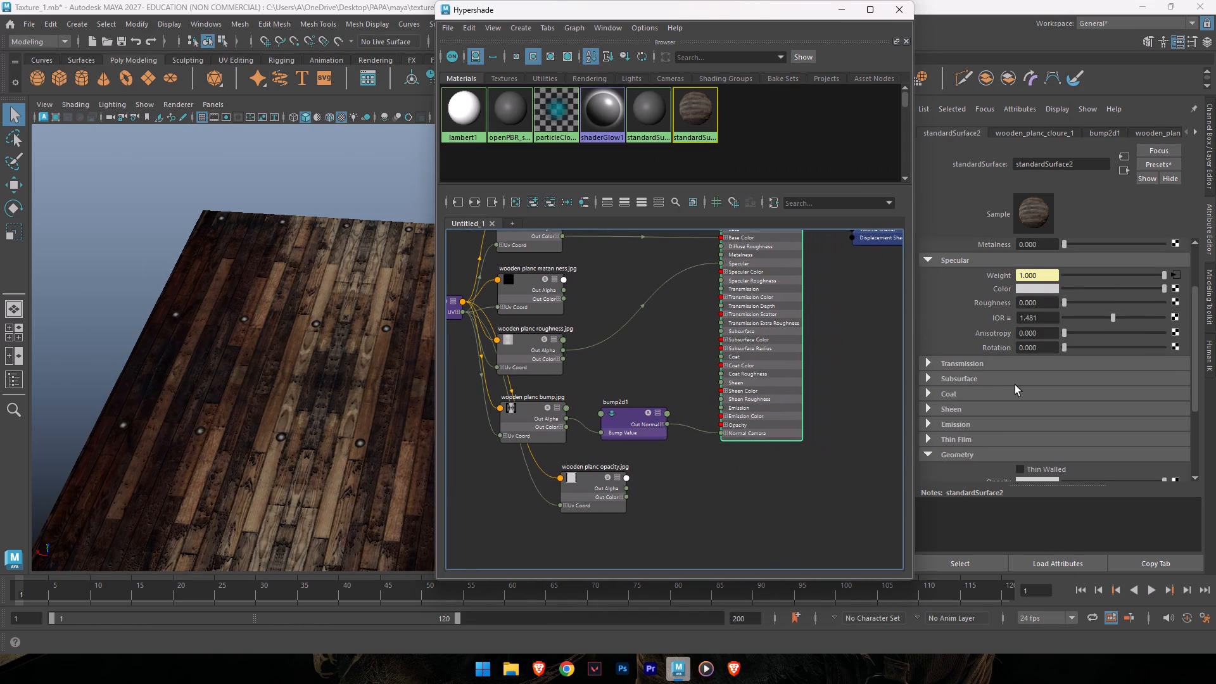
scroll(1015, 385, "down", 2)
Replay the class recording to check how the opacity texture is assigned to the material's Opacity attribute.
key("alt+Tab")
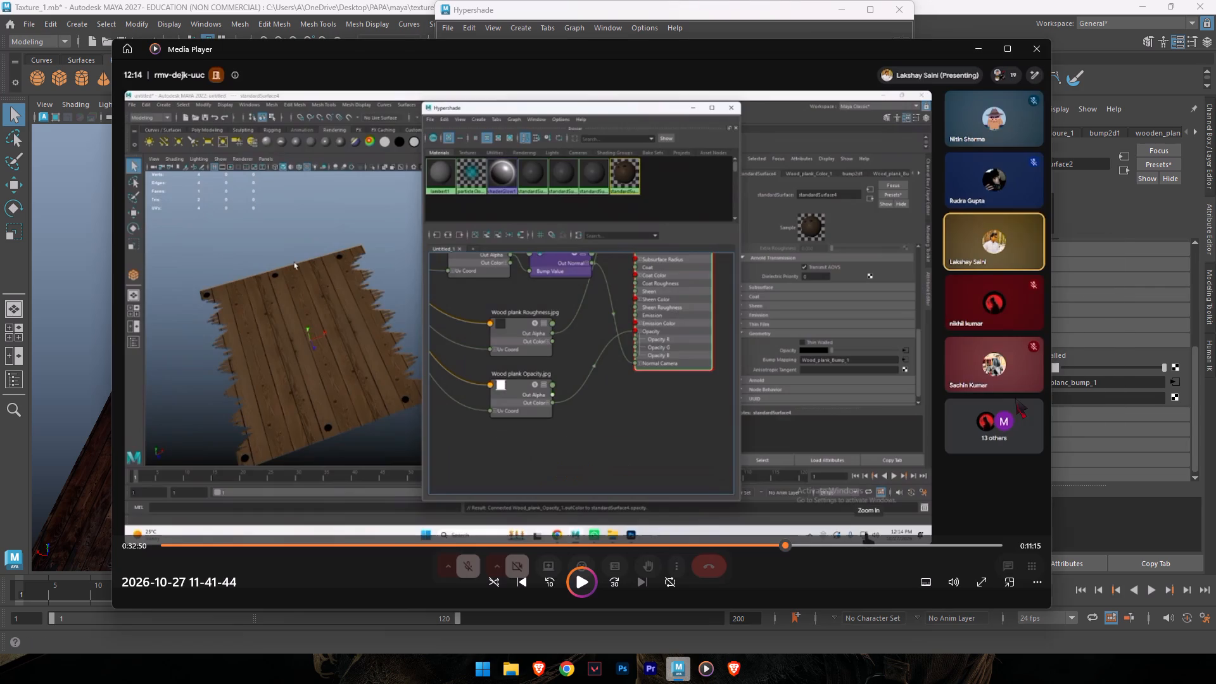
left_click(617, 425)
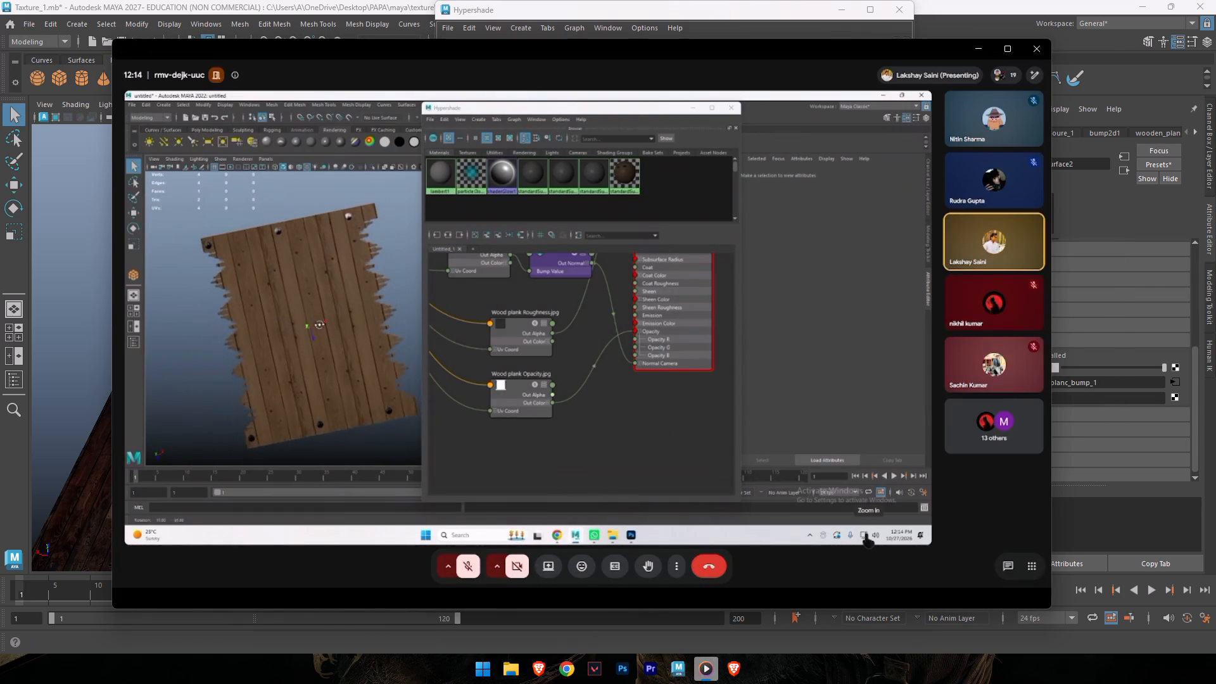
left_click(617, 426)
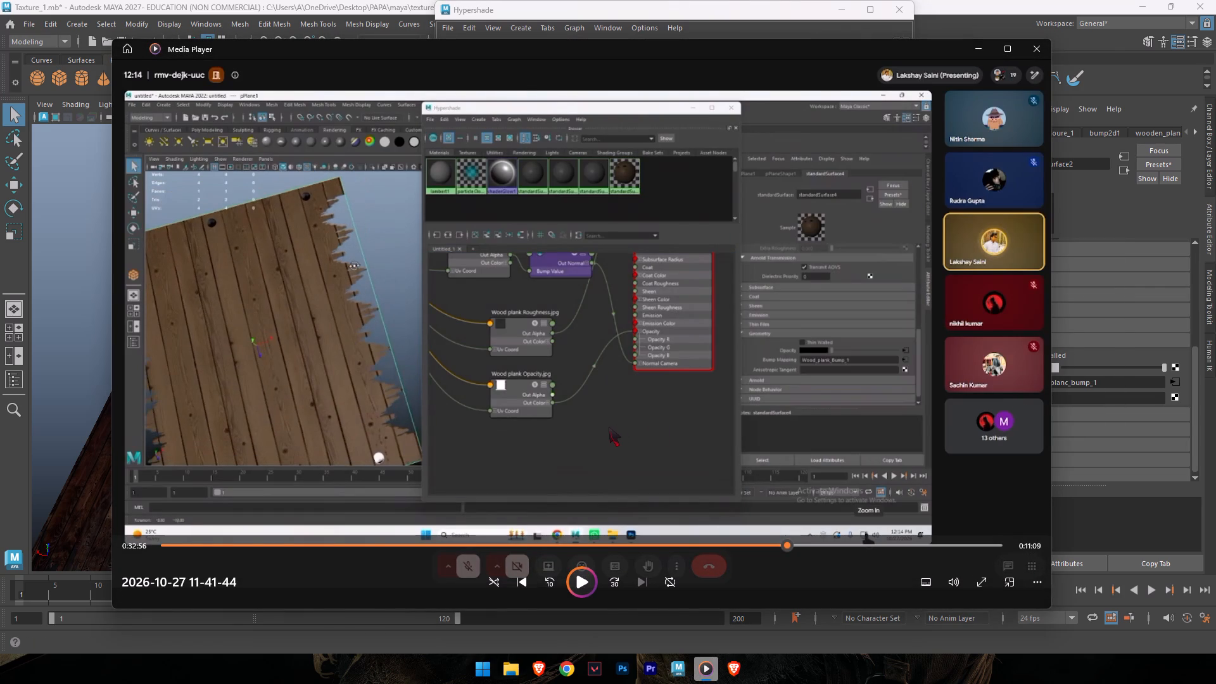
left_click(542, 581)
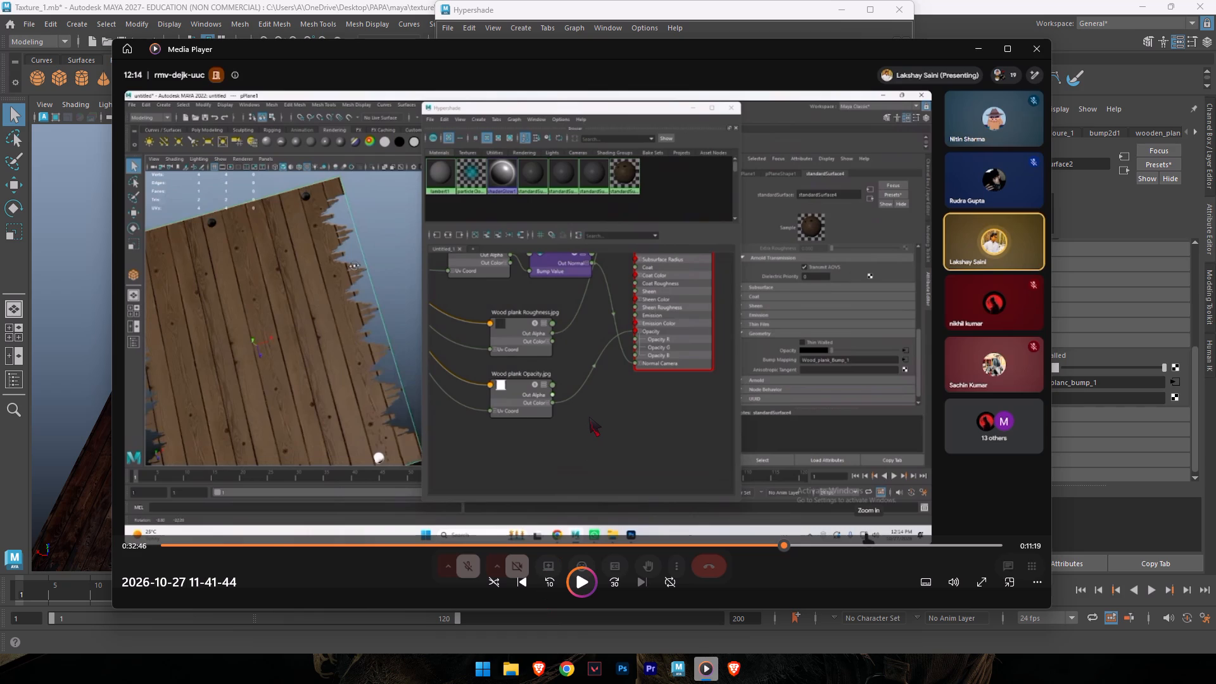
left_click(589, 417)
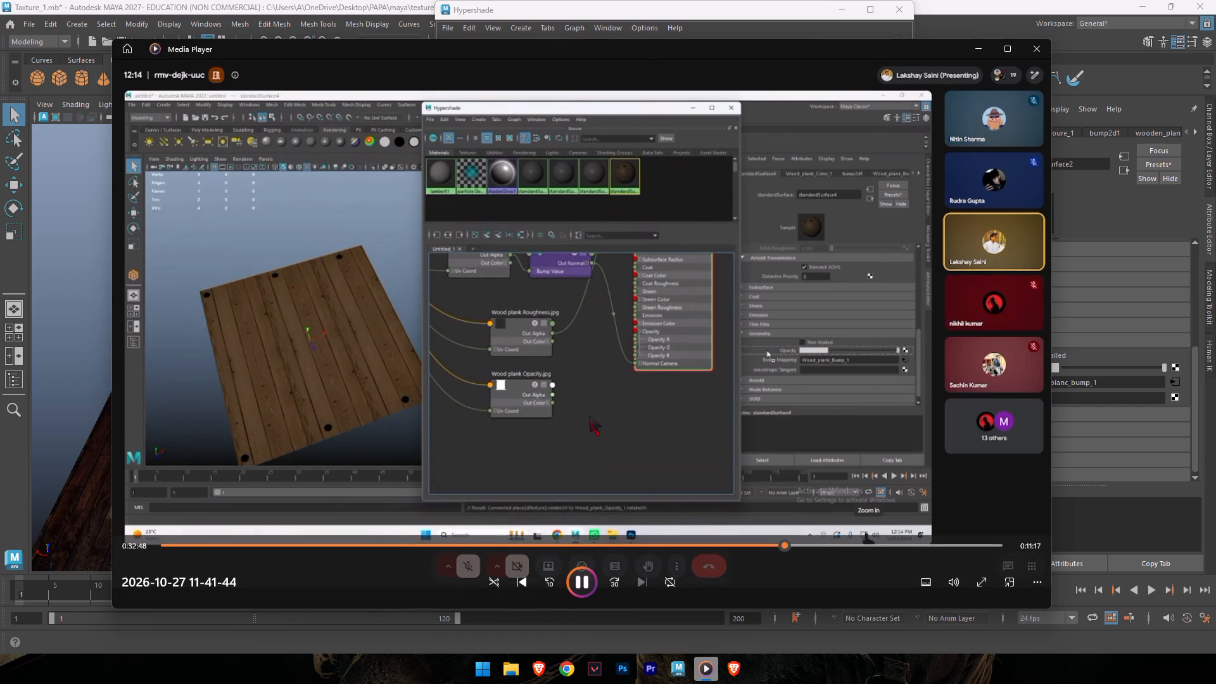
left_click(589, 416)
key("alt+Tab")
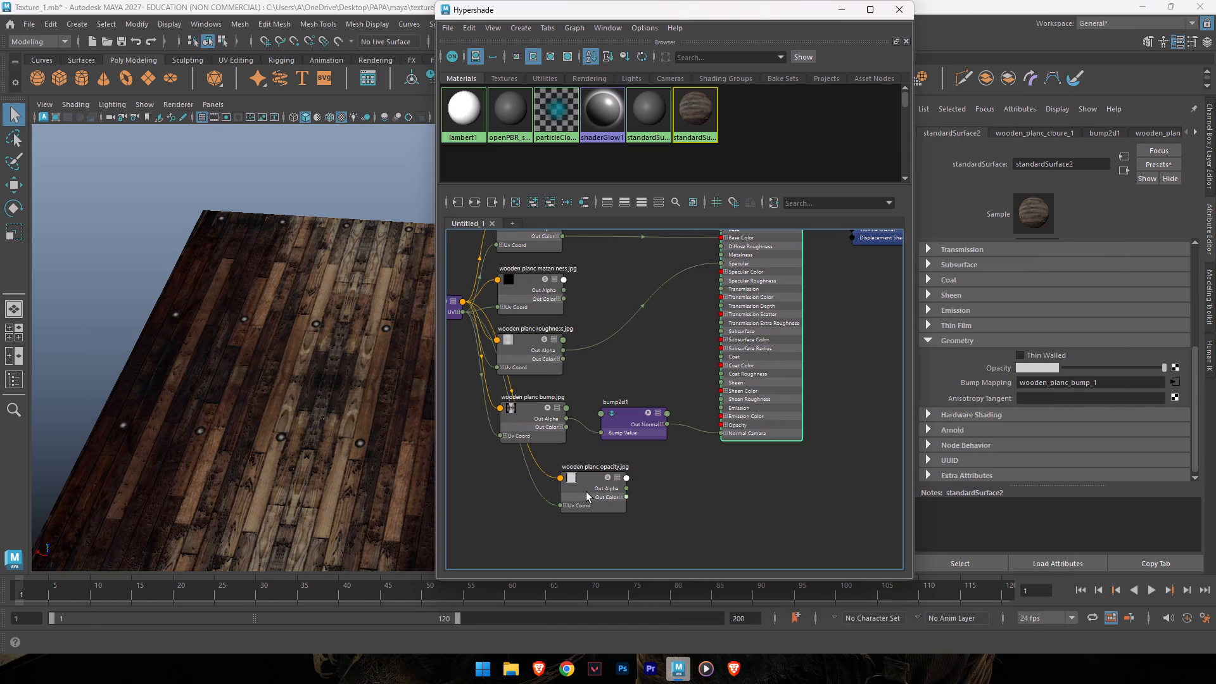
Assign the wooden planc opacity texture to the Opacity attribute of standardSurface2.
middle_click_drag(597, 486, 1022, 363)
Clear the material selection and hide the viewport grid around the broken-edged plank plane.
scroll(333, 415, "down", 2)
middle_click_drag(330, 410, 291, 385, "alt")
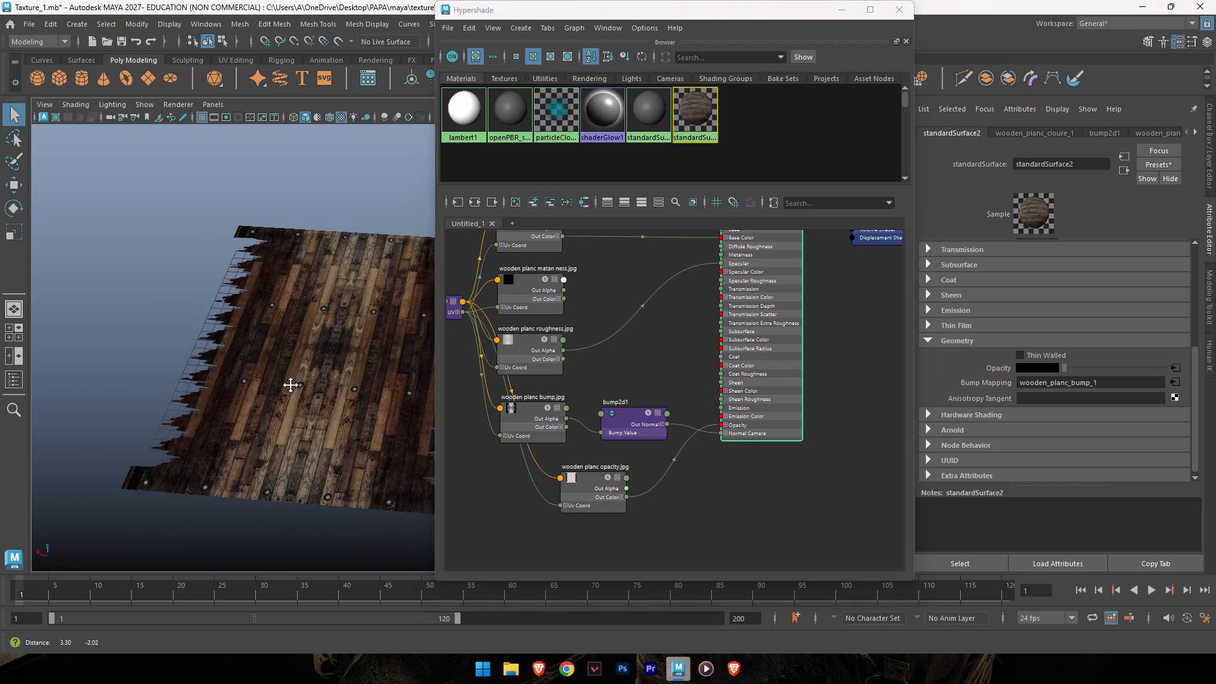
middle_click_drag(291, 385, 278, 376, "alt")
scroll(278, 376, "up", 1)
middle_click_drag(287, 396, 280, 396, "alt")
key("w")
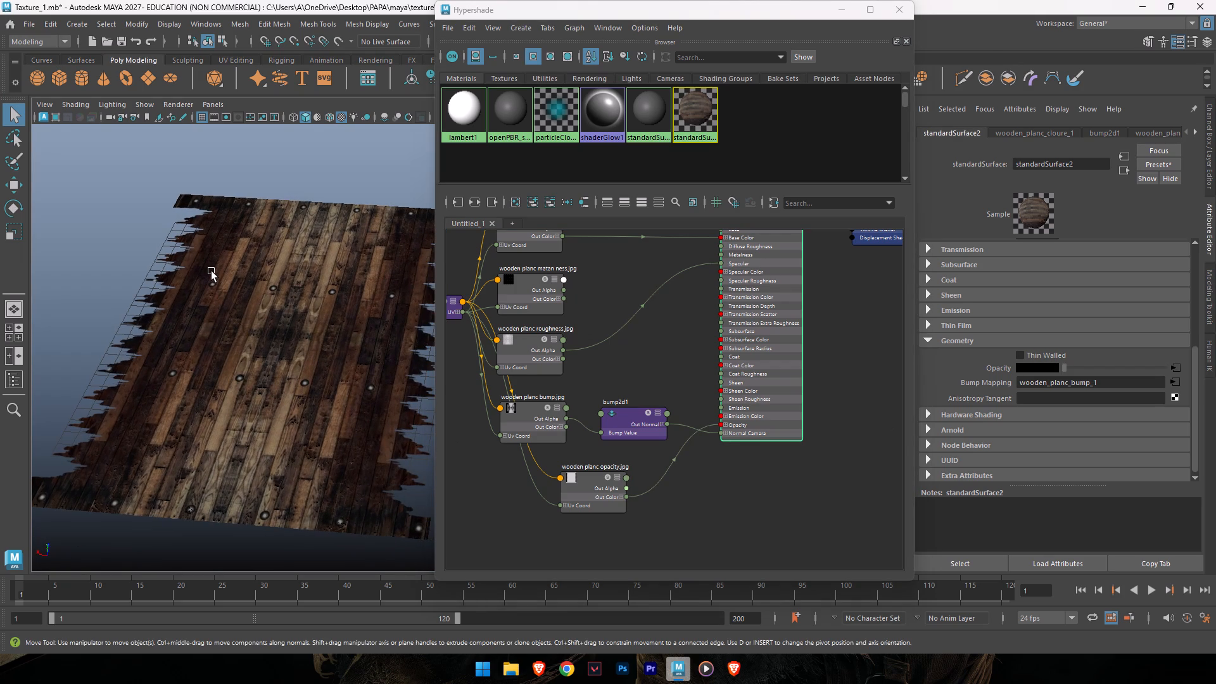
left_click(13, 118)
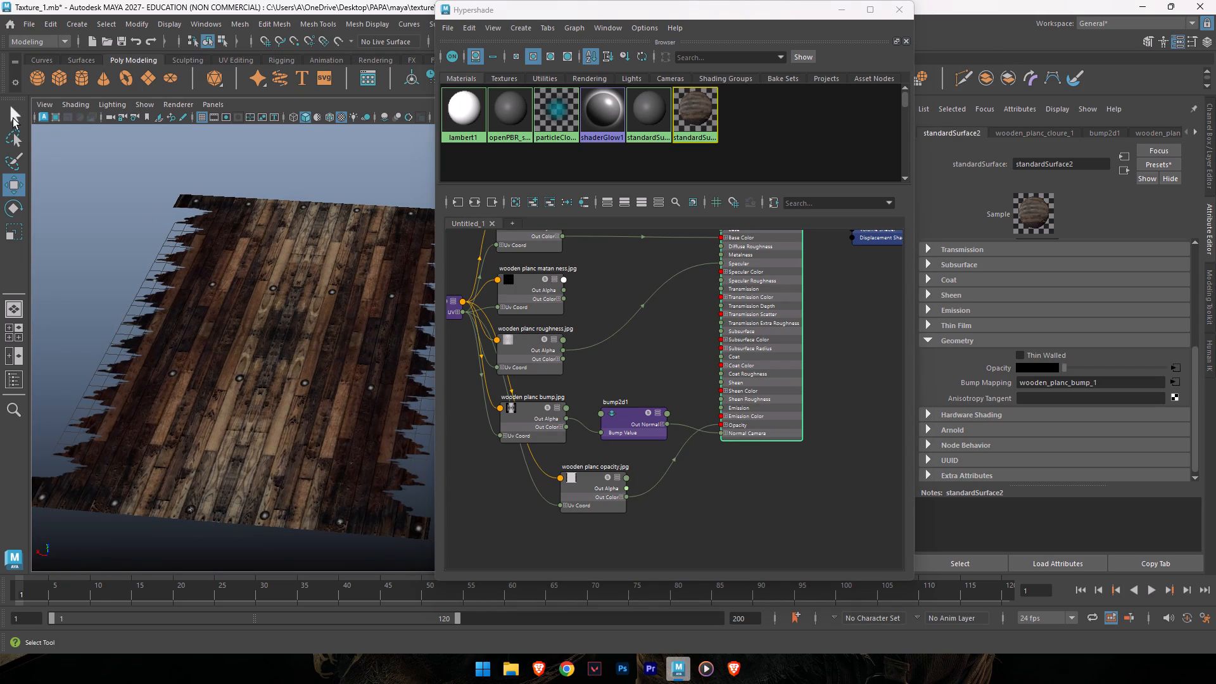
left_click(174, 155)
left_click(263, 381, "alt")
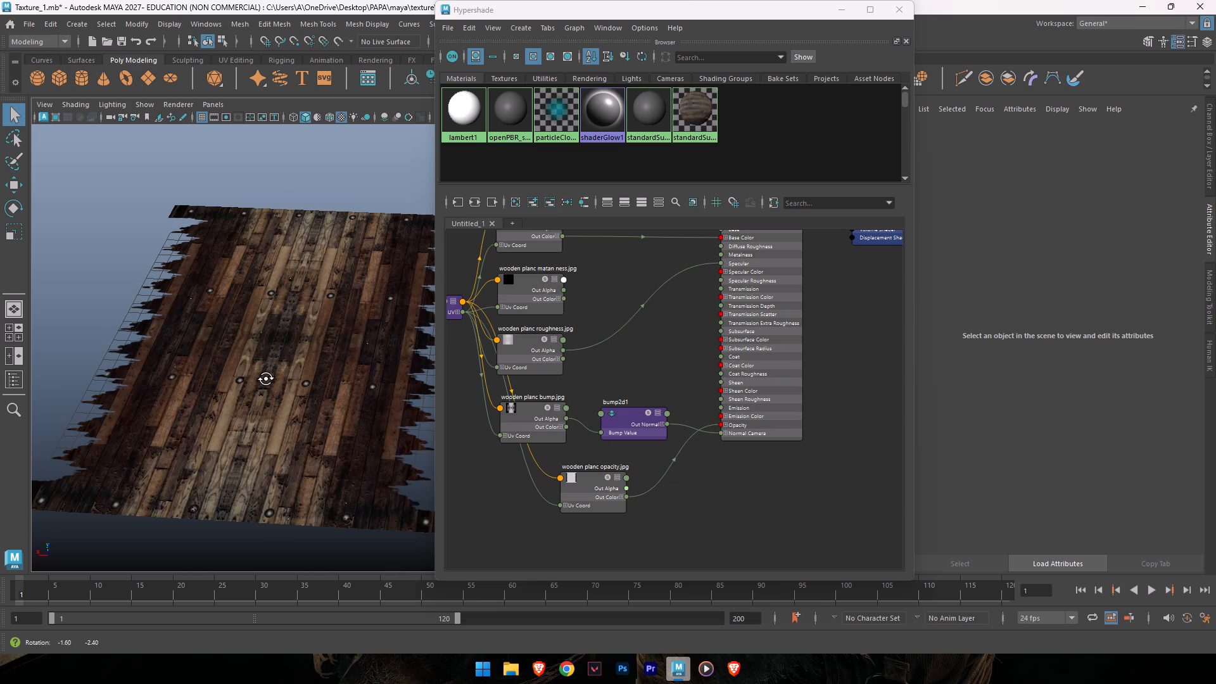
left_click(199, 116)
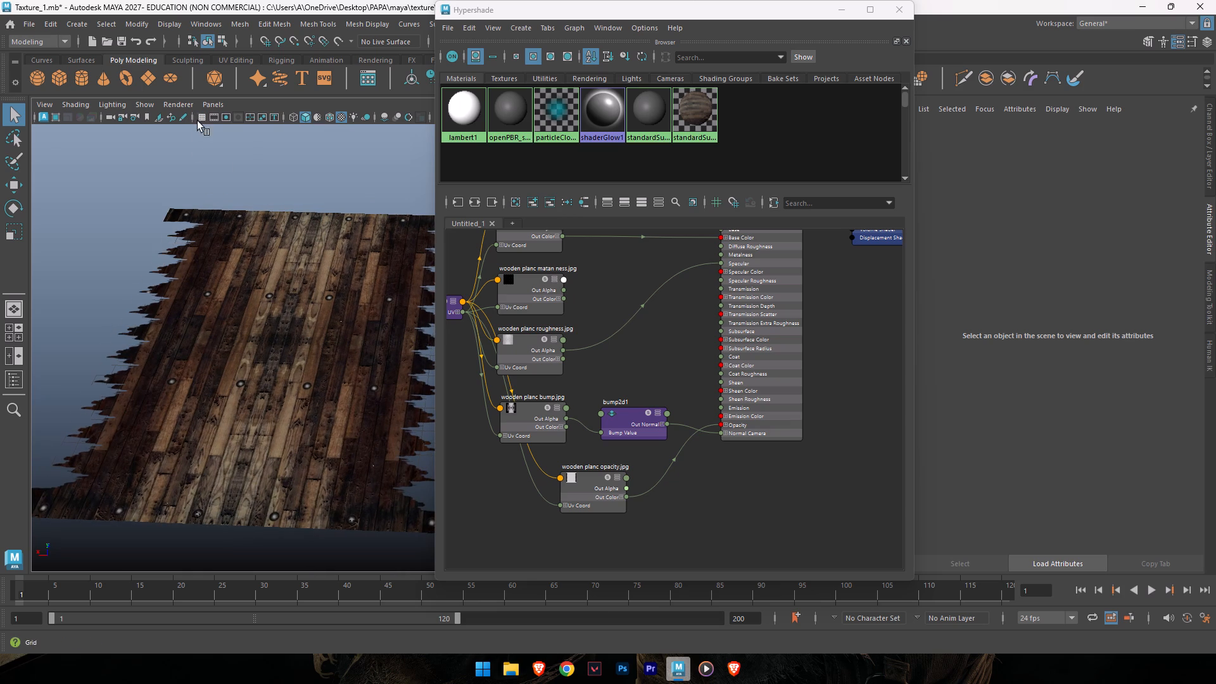
left_click(210, 176)
Examine the plank plane from a low and a high angle, and inspect the cut-out shapes along one jagged edge.
left_click_drag(272, 393, 225, 334, "alt")
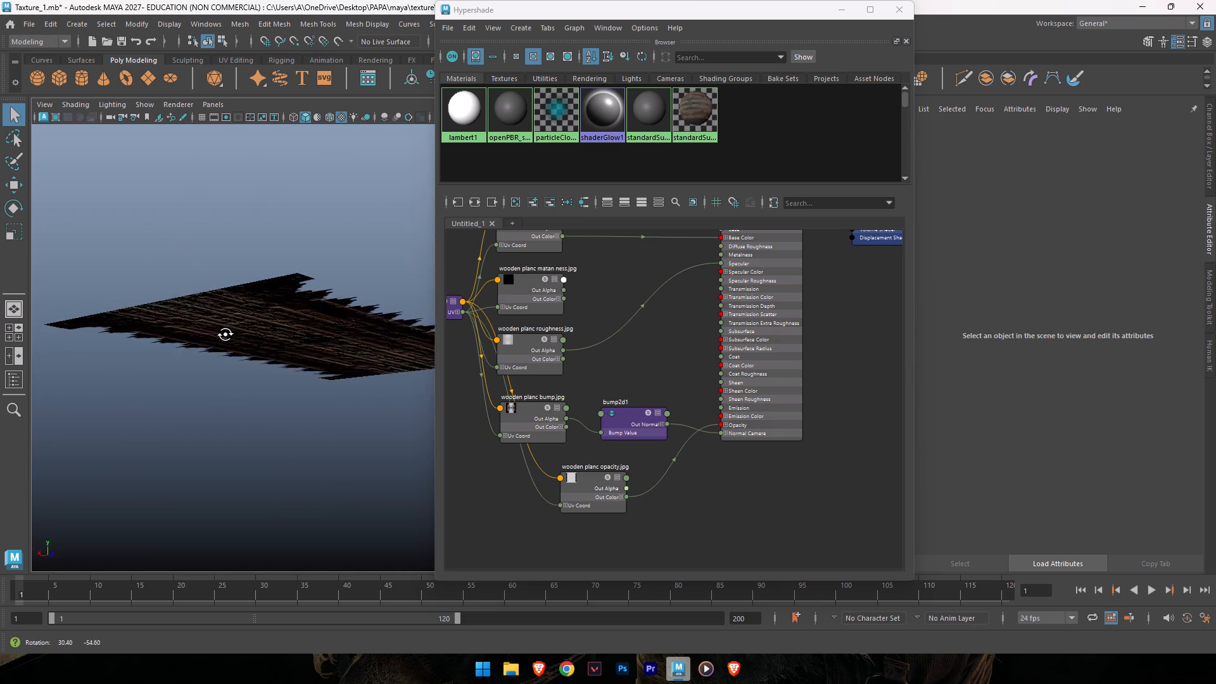
left_click_drag(225, 334, 277, 399, "alt")
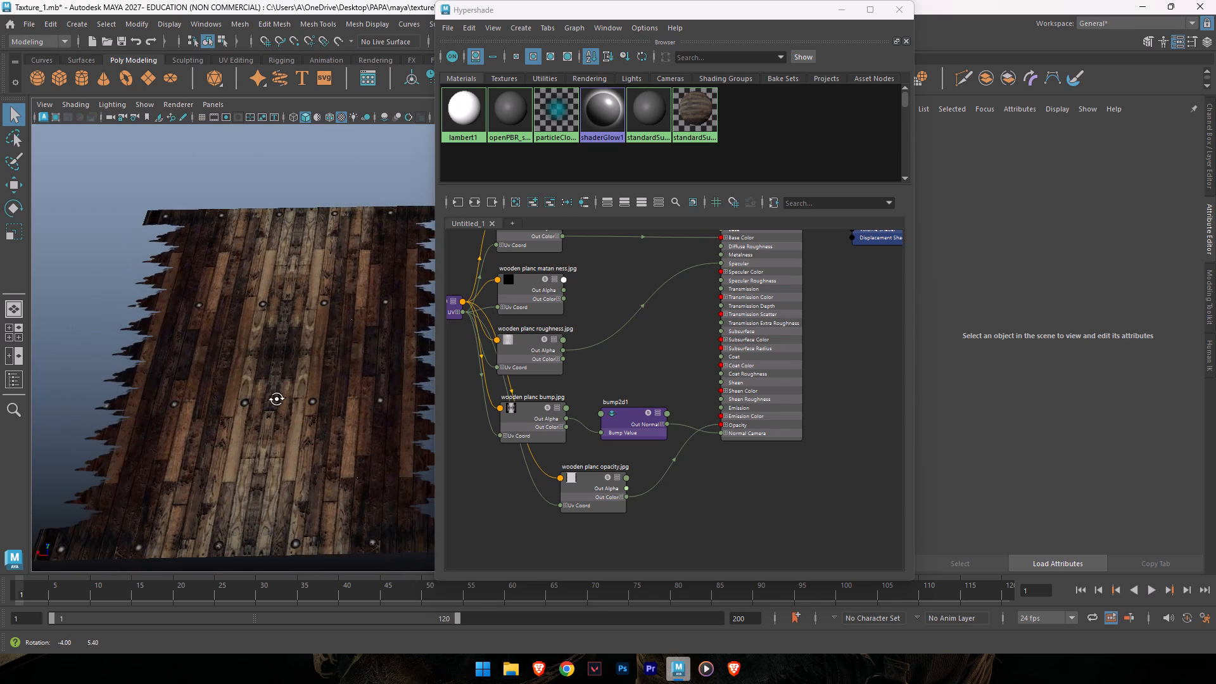
left_click_drag(277, 399, 278, 399, "alt")
middle_click_drag(236, 331, 175, 311, "alt")
scroll(270, 320, "up", 5, "alt")
scroll(286, 320, "up", 2)
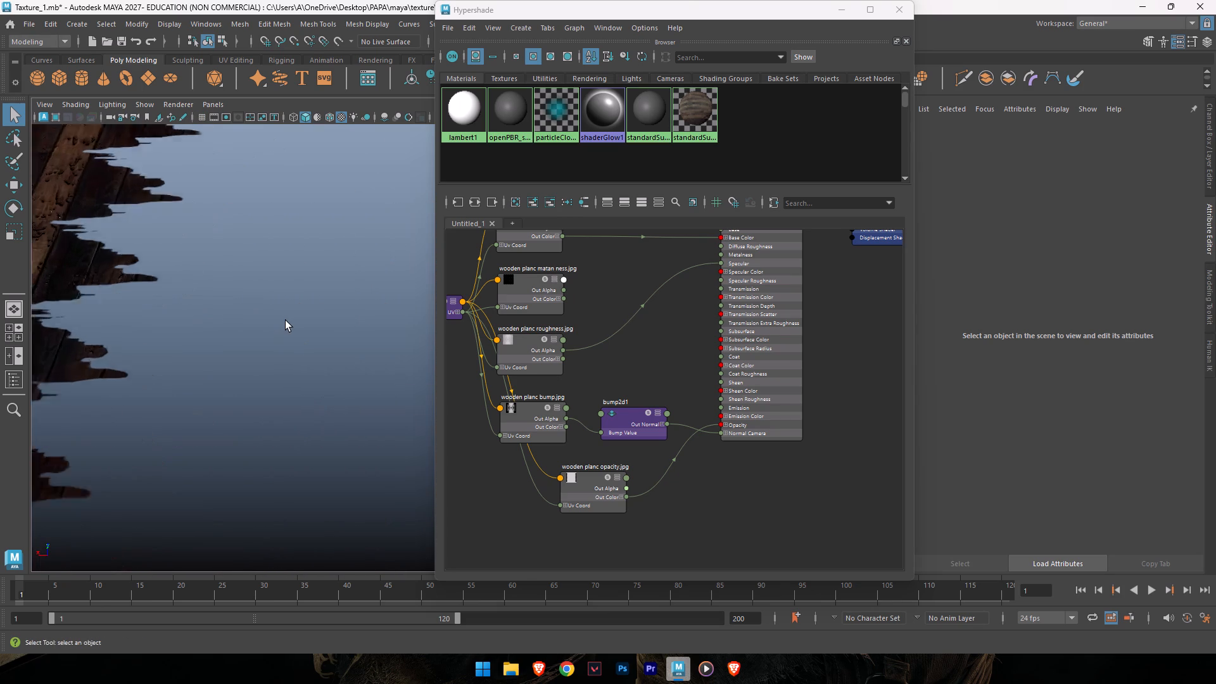
scroll(286, 320, "up", 1)
middle_click_drag(293, 318, 431, 363, "alt")
middle_click_drag(151, 374, 279, 377, "alt")
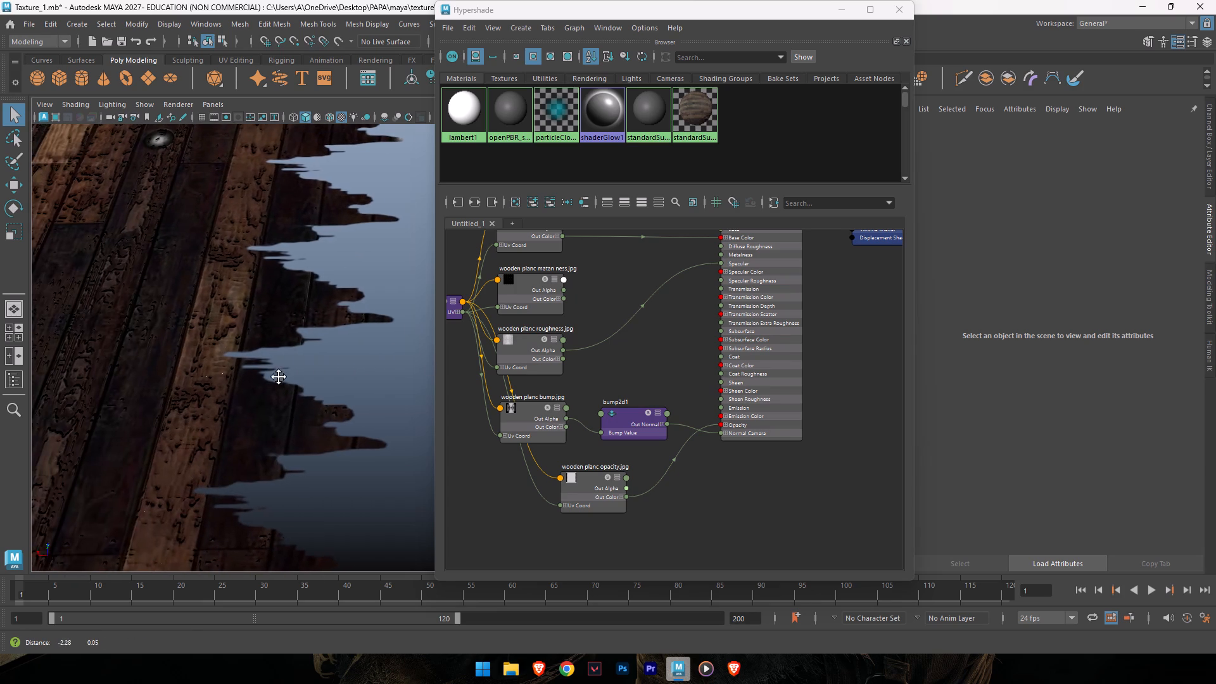
middle_click_drag(279, 377, 286, 377, "alt")
scroll(305, 372, "down", 8)
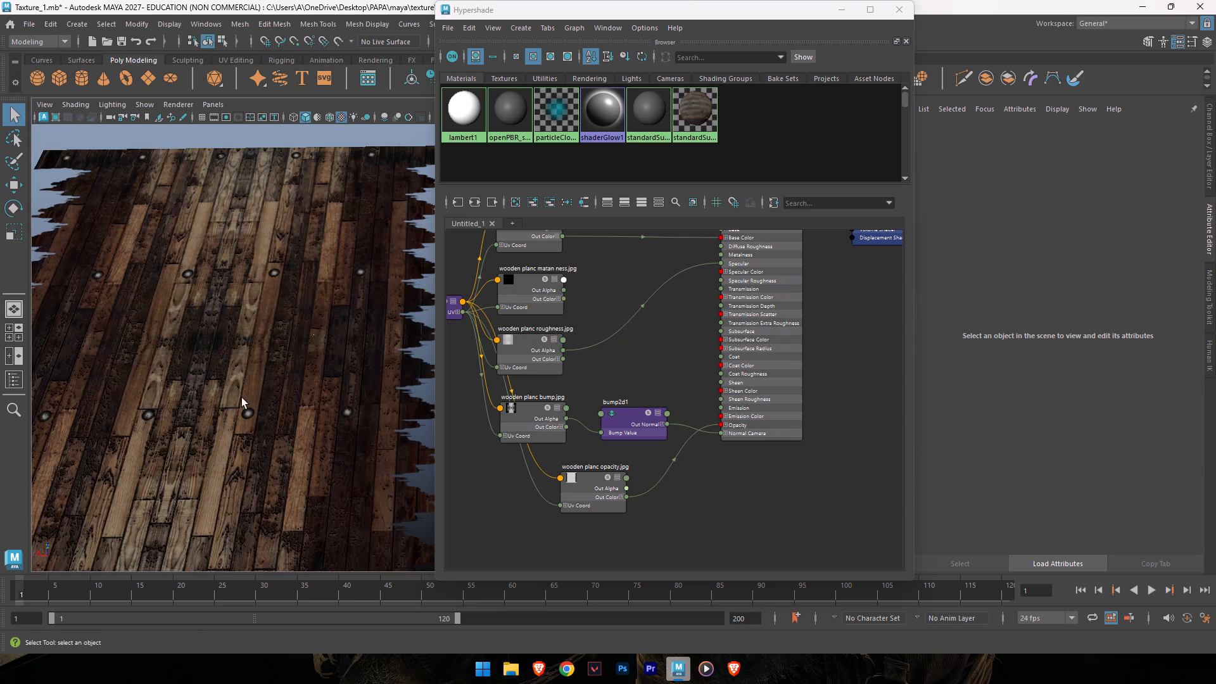
Examine the planks' bumpy surface up close and the jagged transparency along the plane's opposite edge.
middle_click_drag(244, 398, 265, 371, "alt")
scroll(264, 367, "up", 3)
scroll(296, 445, "up", 3, "alt")
left_click_drag(267, 463, 274, 437, "alt")
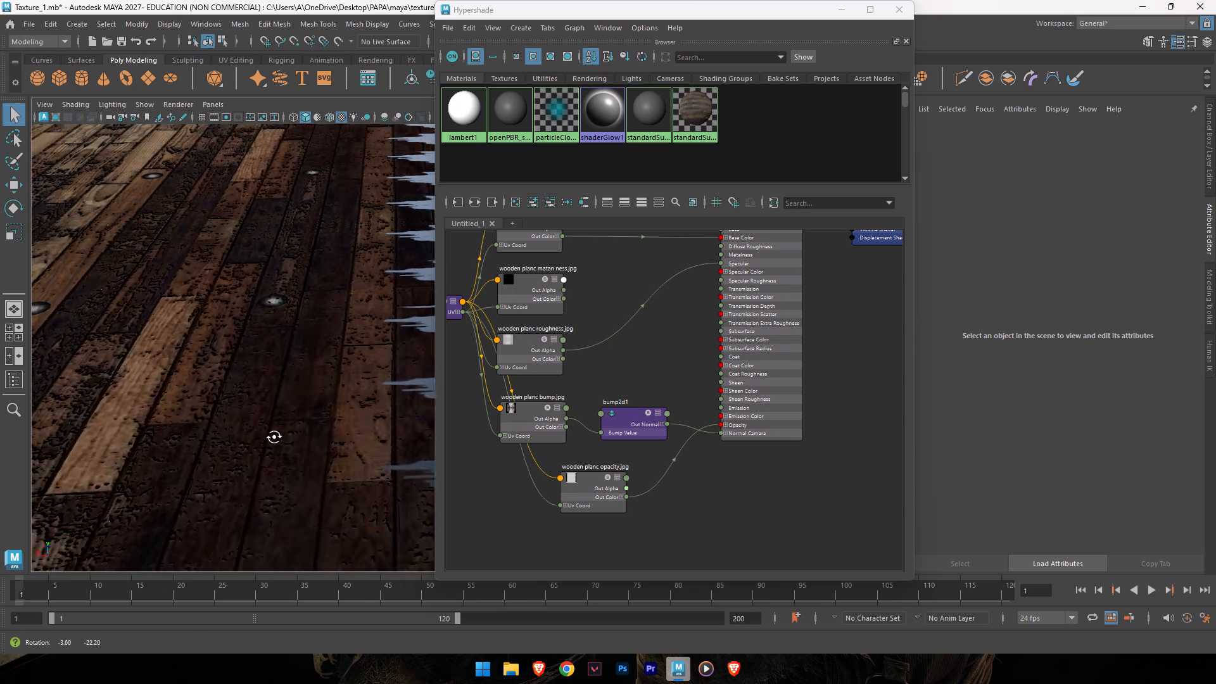
left_click_drag(274, 437, 282, 431, "alt")
scroll(282, 431, "up", 2, "alt")
scroll(272, 428, "down", 1, "alt")
scroll(205, 412, "down", 1, "alt")
middle_click_drag(205, 405, 349, 402, "alt")
middle_click_drag(193, 399, 416, 399, "alt")
middle_click_drag(184, 392, 251, 384, "alt")
middle_click_drag(129, 391, 341, 385, "alt")
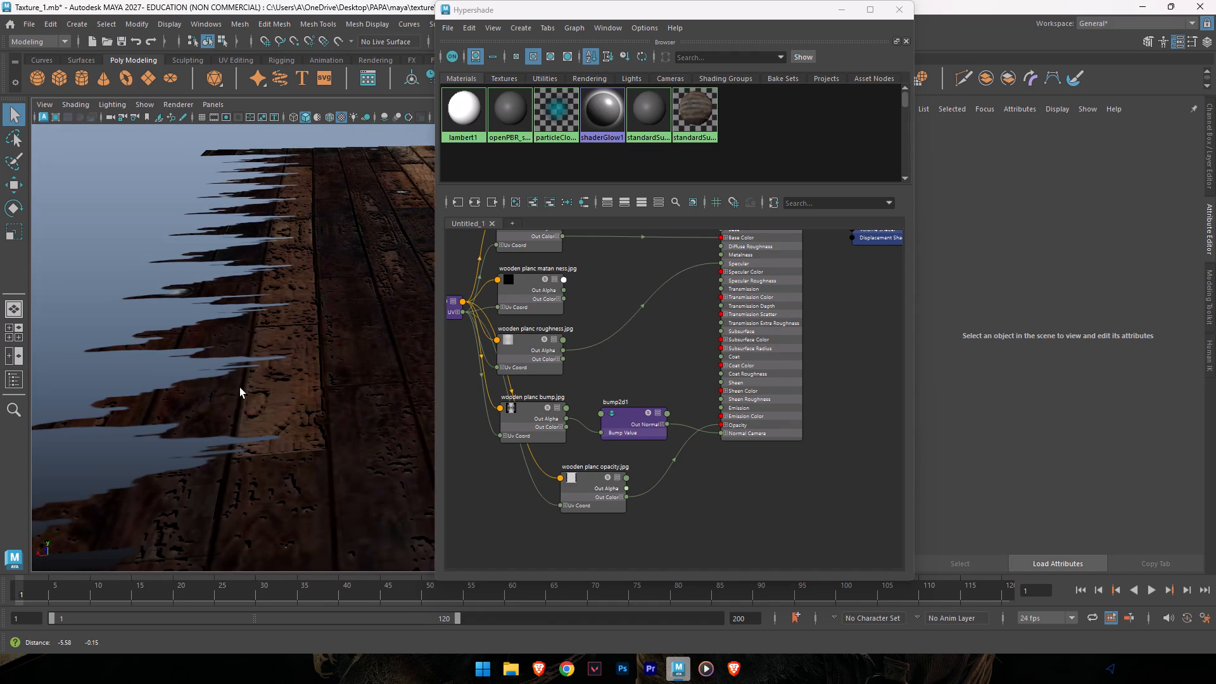
middle_click_drag(251, 388, 148, 399, "alt")
Examine the overall look of the broken wooden planks from farther away and from different angles.
scroll(298, 372, "down", 3, "alt")
left_click_drag(298, 382, 250, 415, "alt")
middle_click_drag(281, 398, 267, 393, "alt")
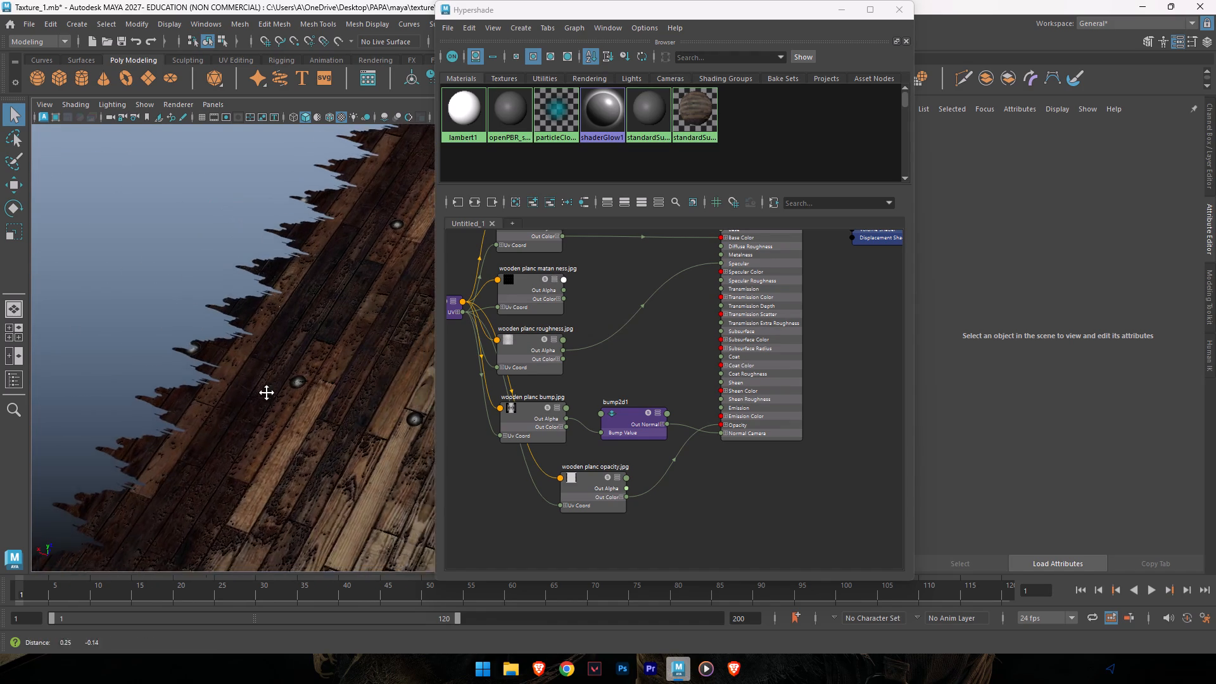
middle_click_drag(267, 393, 92, 396, "alt")
scroll(200, 347, "down", 1, "alt")
middle_click_drag(234, 350, 155, 367, "alt")
scroll(232, 364, "down", 3, "alt")
left_click_drag(248, 390, 266, 390, "alt")
middle_click_drag(253, 386, 196, 350, "alt")
scroll(212, 348, "up", 3, "alt")
middle_click_drag(218, 372, 308, 378, "alt")
scroll(296, 378, "down", 1, "alt")
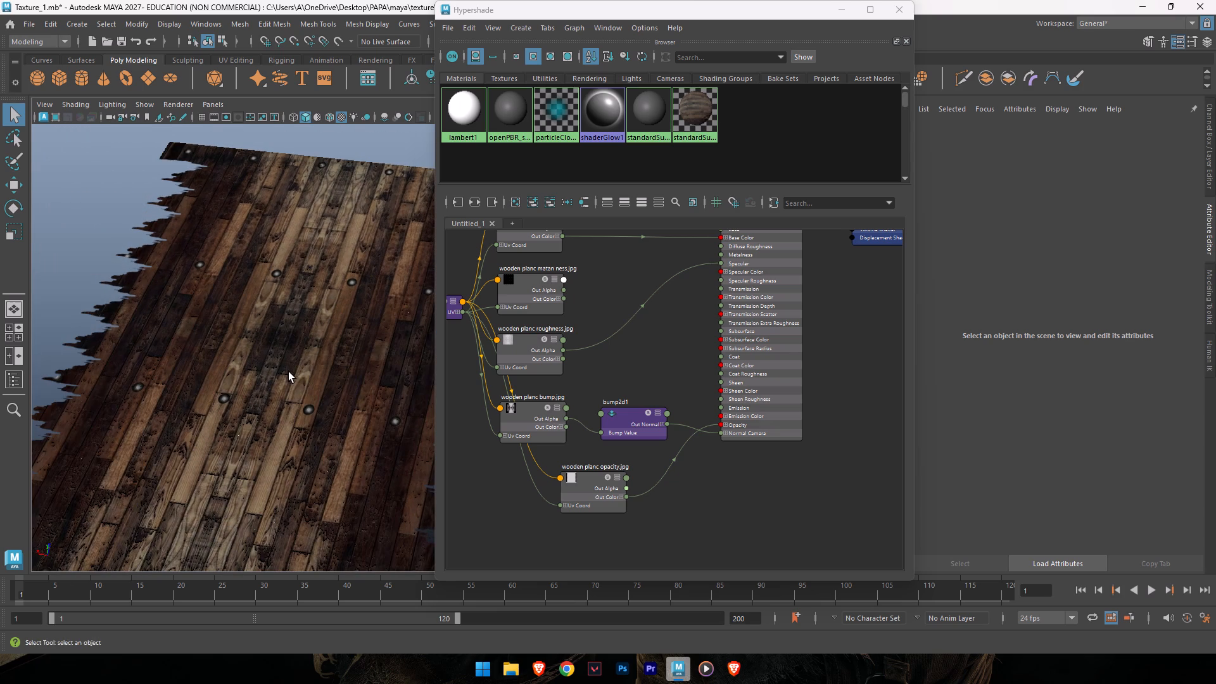
left_click(434, 338)
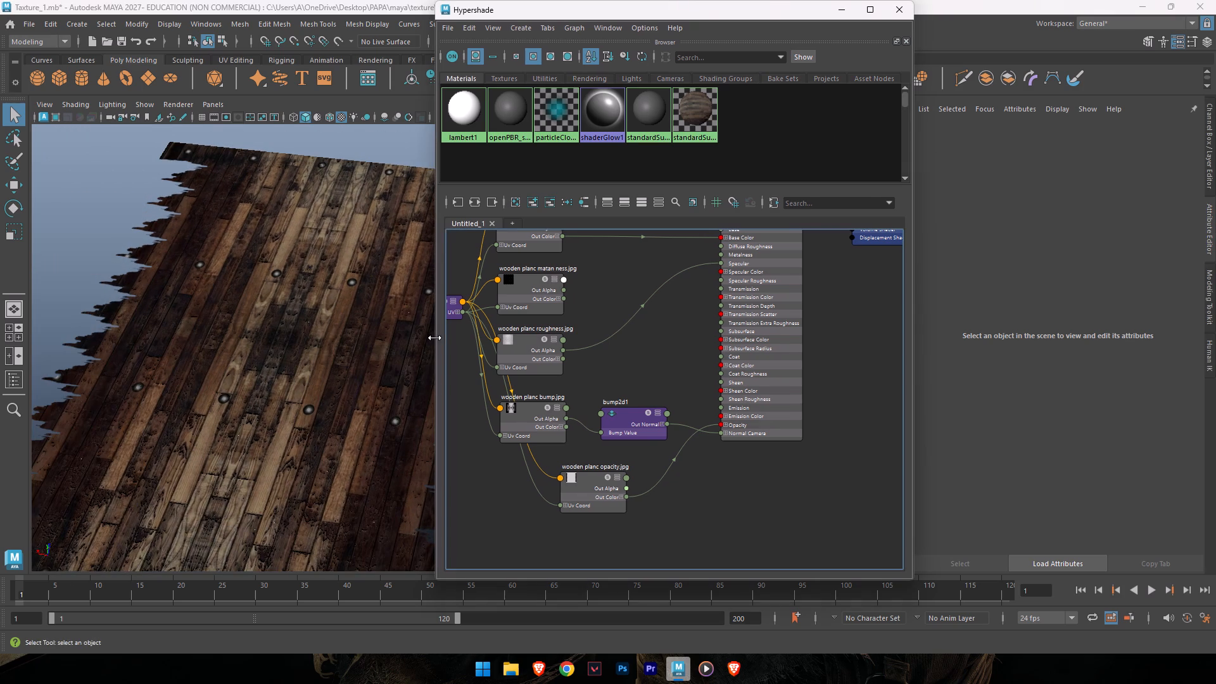